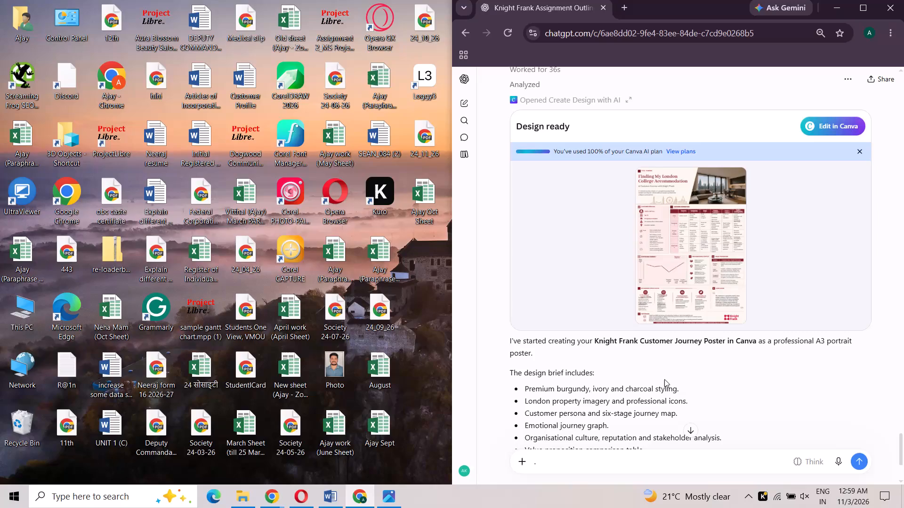
Switch to the Canva home page and dismiss the Canva Pro upgrade offer.
left_click(278, 495)
left_click(314, 466)
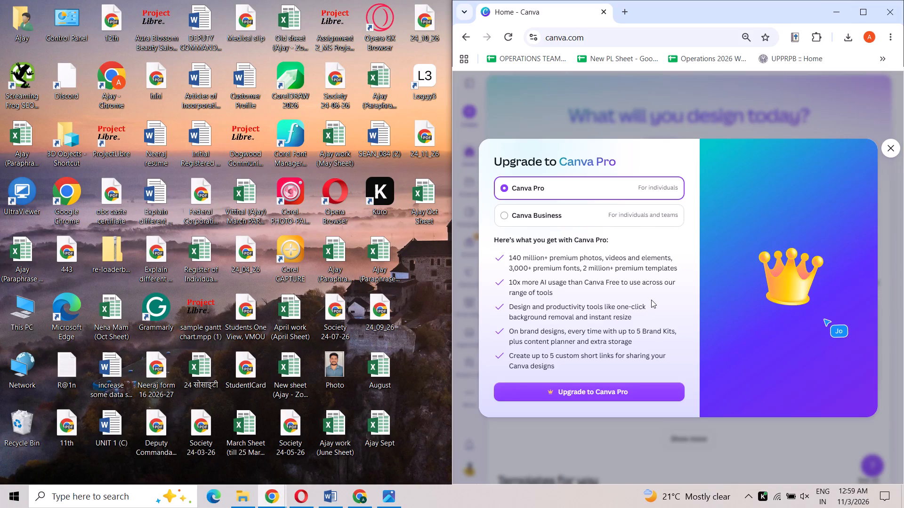
left_click(890, 149)
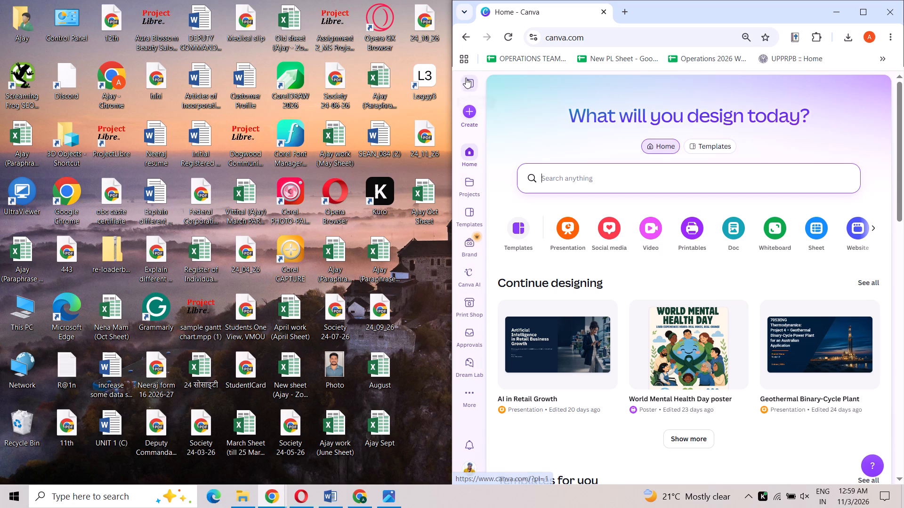
Search the design types for "poster" and create a blank Poster (A2, Portrait) design.
left_click(466, 121)
left_click(468, 117)
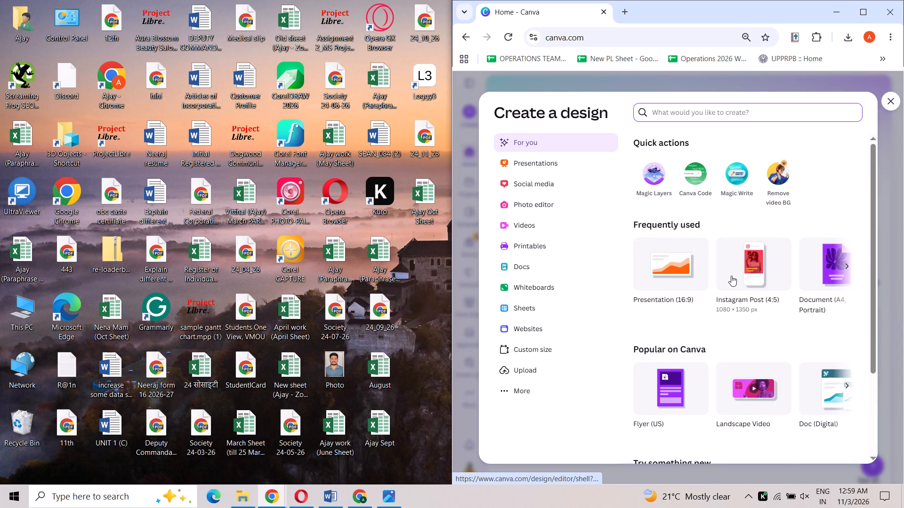
scroll(731, 276, "down", 4)
scroll(731, 276, "left", 3)
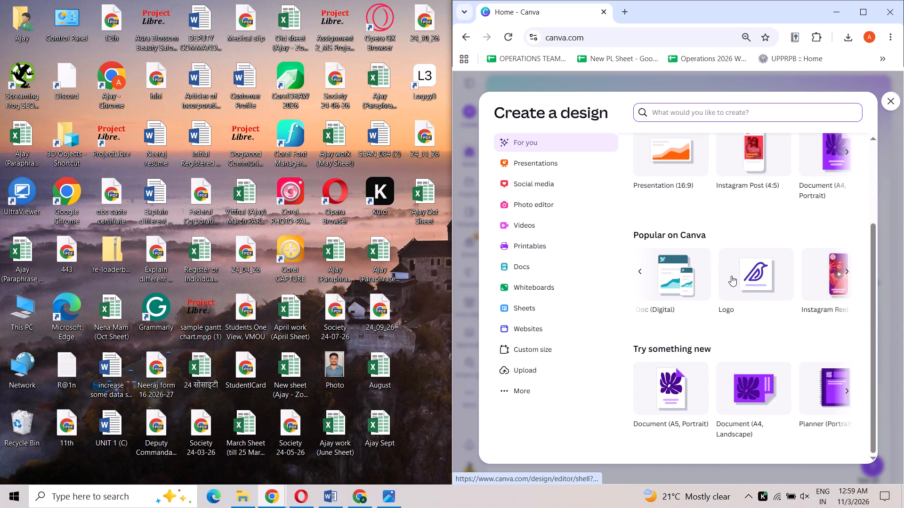
scroll(788, 289, "left", 2)
scroll(788, 289, "right", 1)
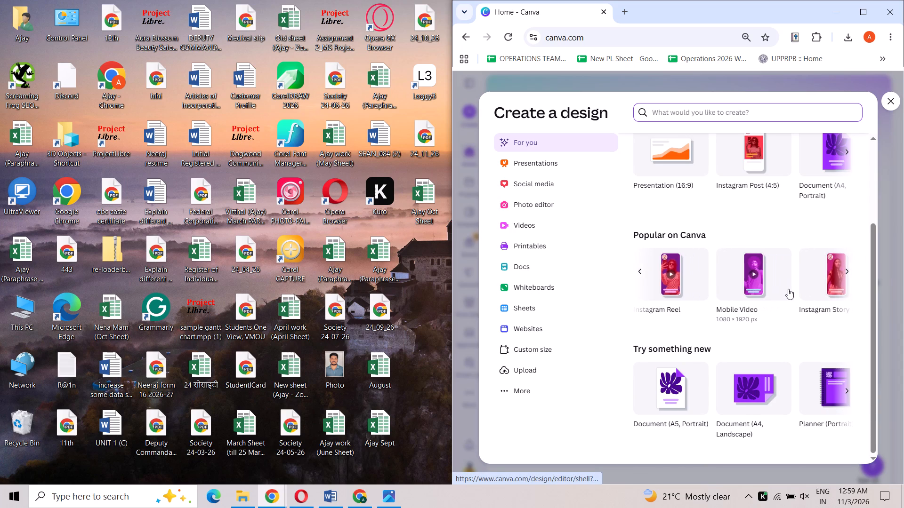
scroll(788, 289, "right", 1)
scroll(788, 289, "left", 3)
left_click(672, 111)
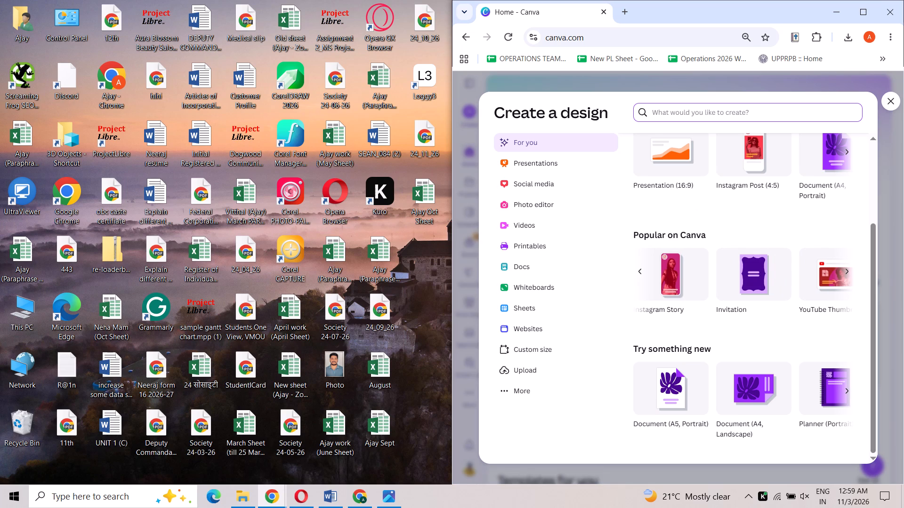
type("poster")
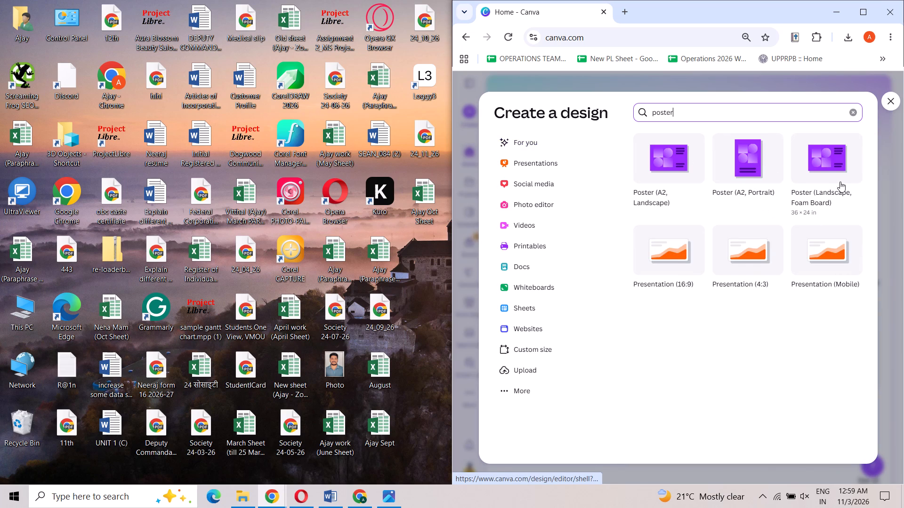
left_click(746, 164)
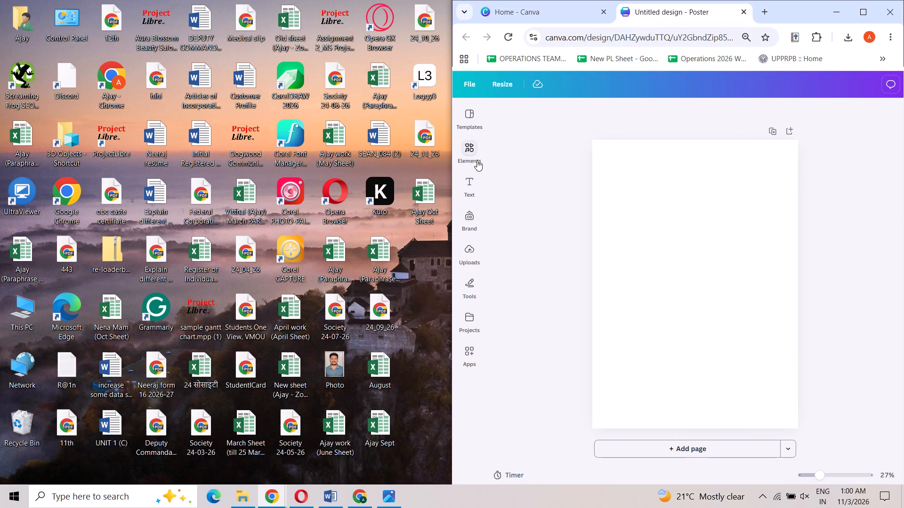
left_click(249, 495)
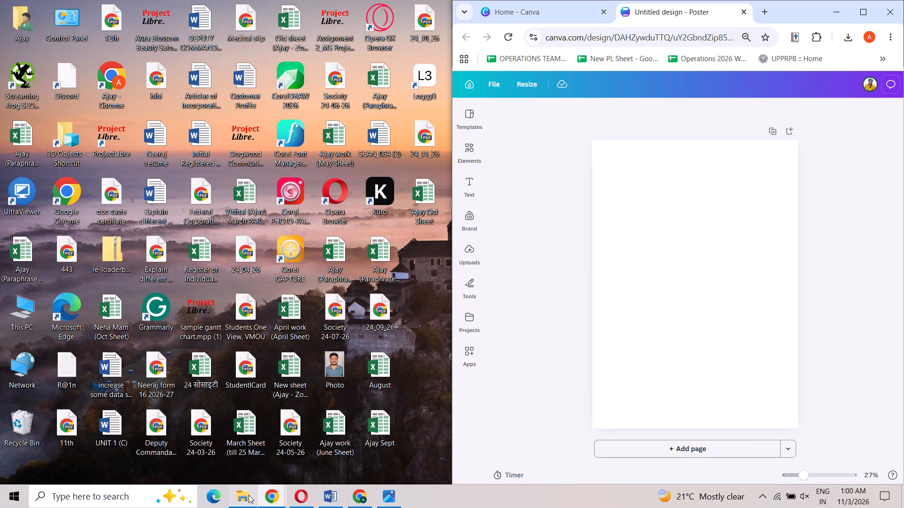
left_click(249, 495)
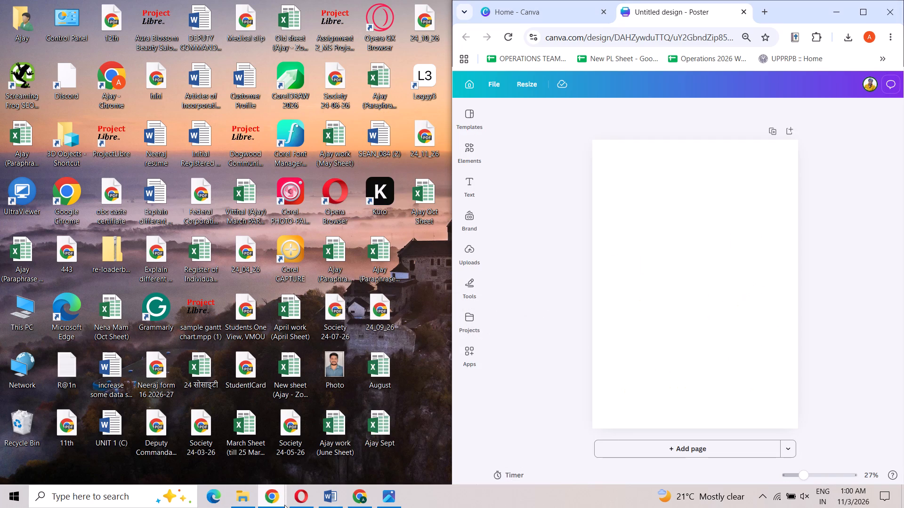
left_click(280, 503)
left_click(267, 470)
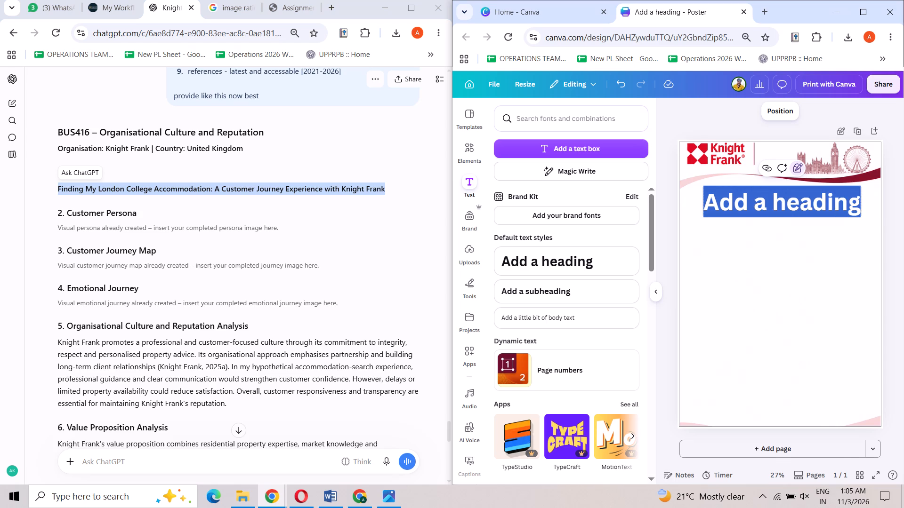
key("ctrl+v")
Maximize the browser window containing the Canva poster.
left_click(713, 187)
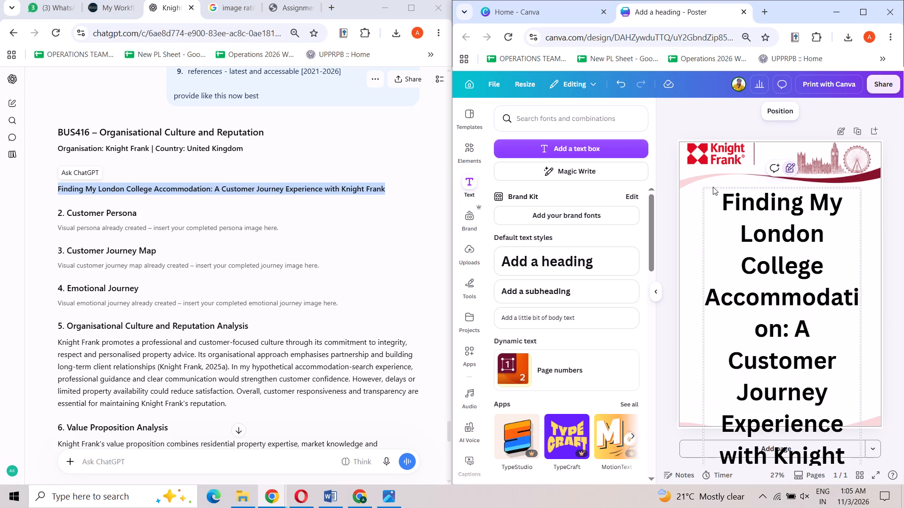
left_click(736, 244)
left_click(564, 83)
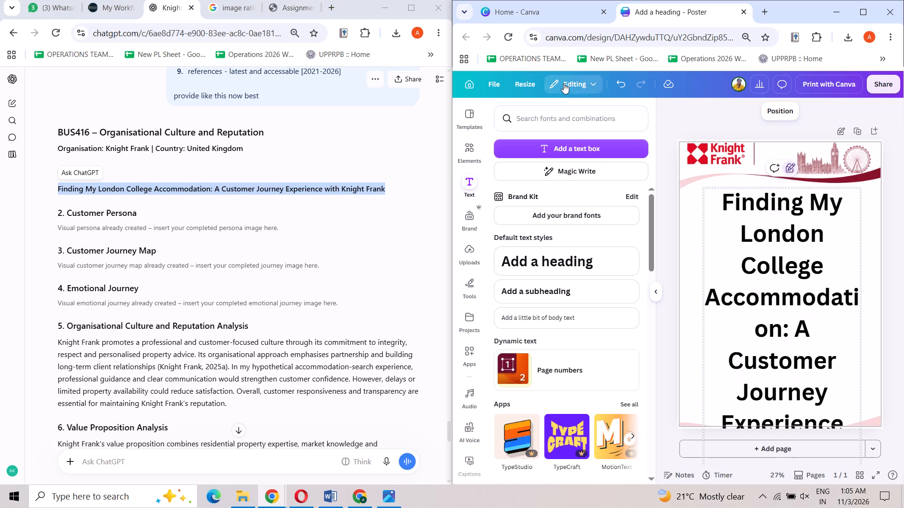
left_click(764, 236)
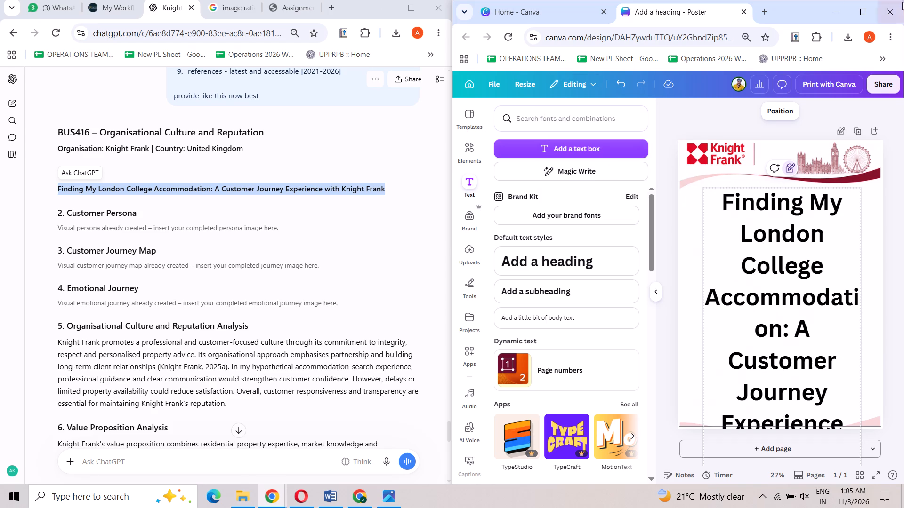
left_click(866, 11)
left_click(439, 207)
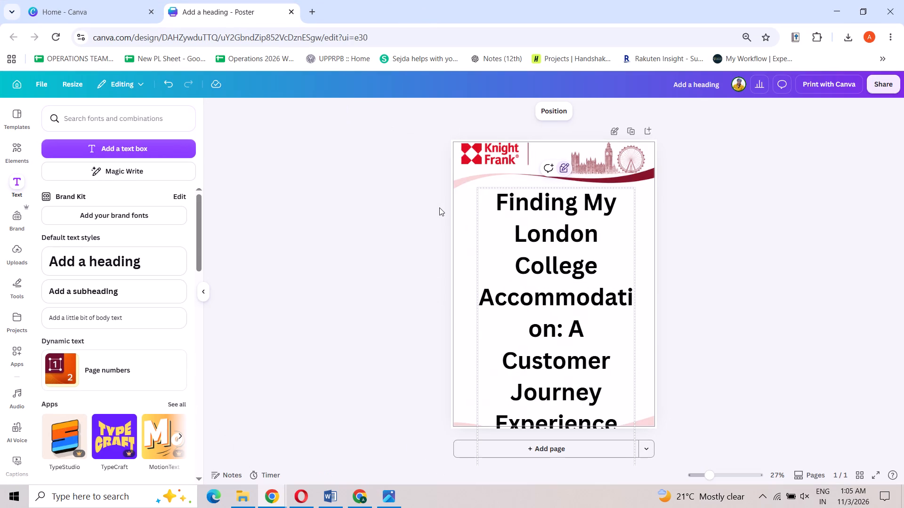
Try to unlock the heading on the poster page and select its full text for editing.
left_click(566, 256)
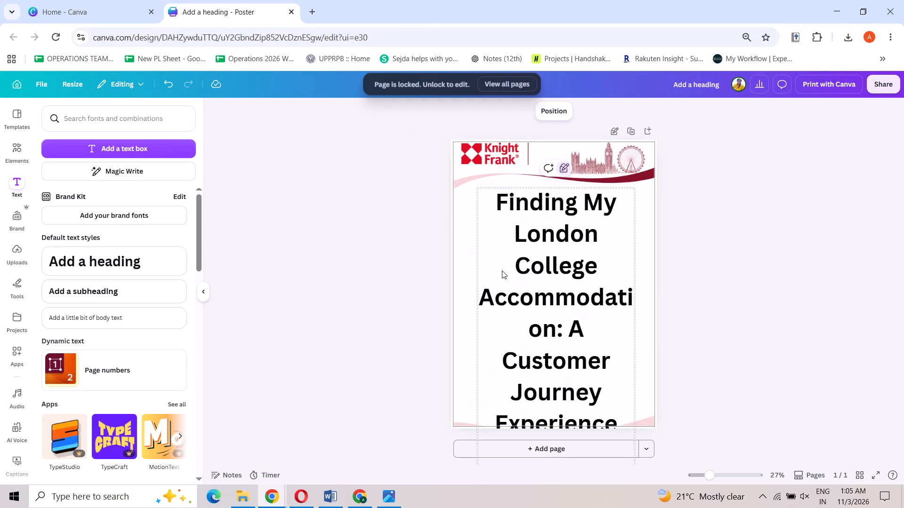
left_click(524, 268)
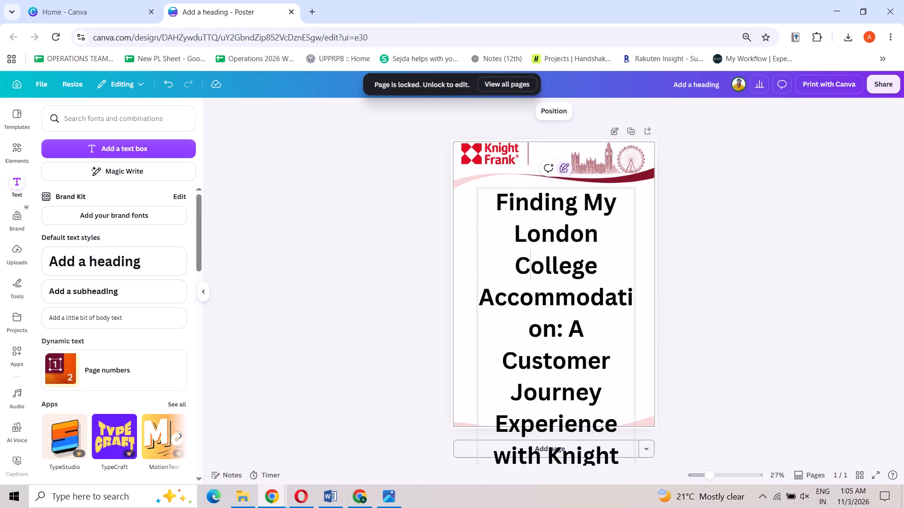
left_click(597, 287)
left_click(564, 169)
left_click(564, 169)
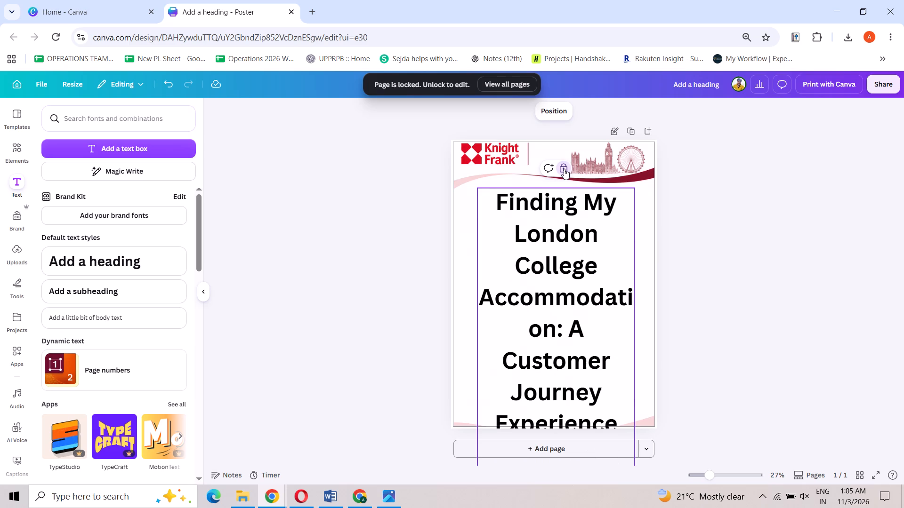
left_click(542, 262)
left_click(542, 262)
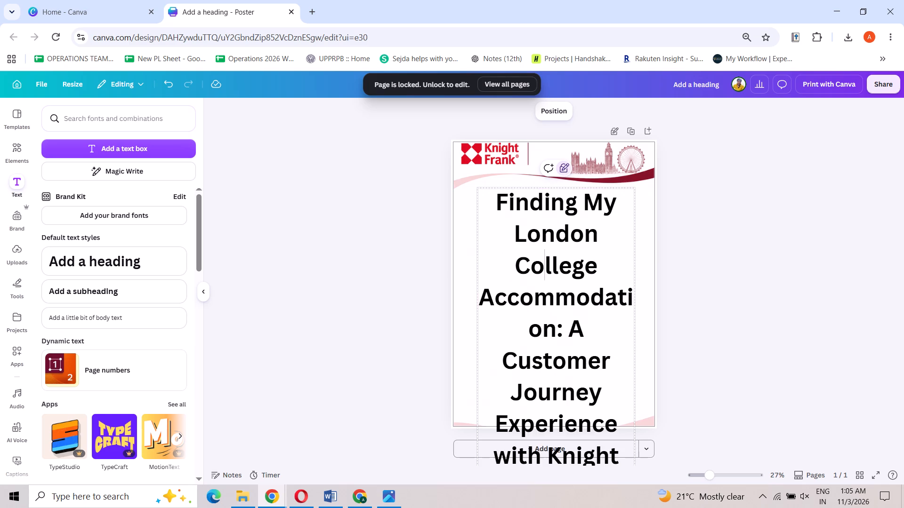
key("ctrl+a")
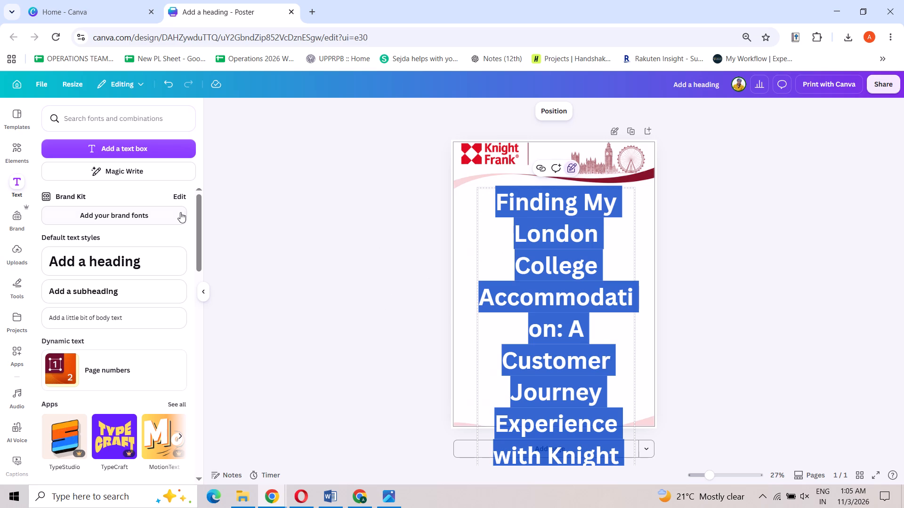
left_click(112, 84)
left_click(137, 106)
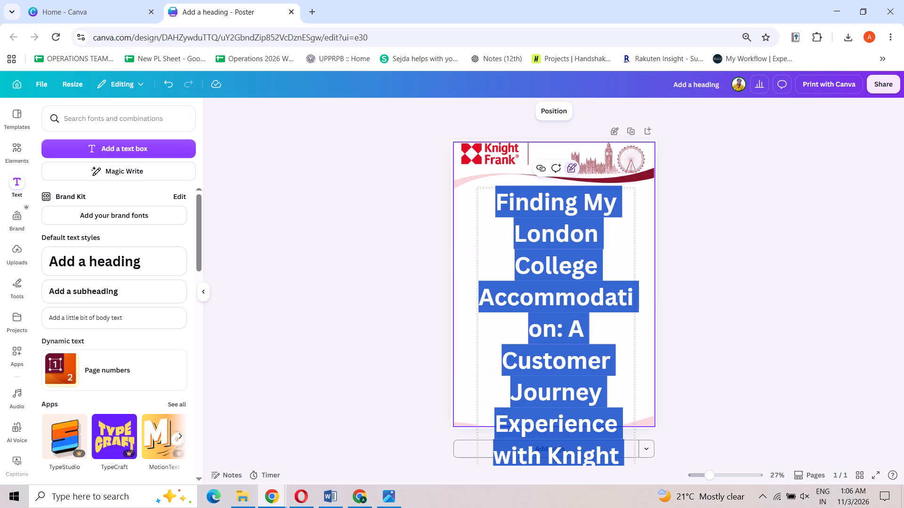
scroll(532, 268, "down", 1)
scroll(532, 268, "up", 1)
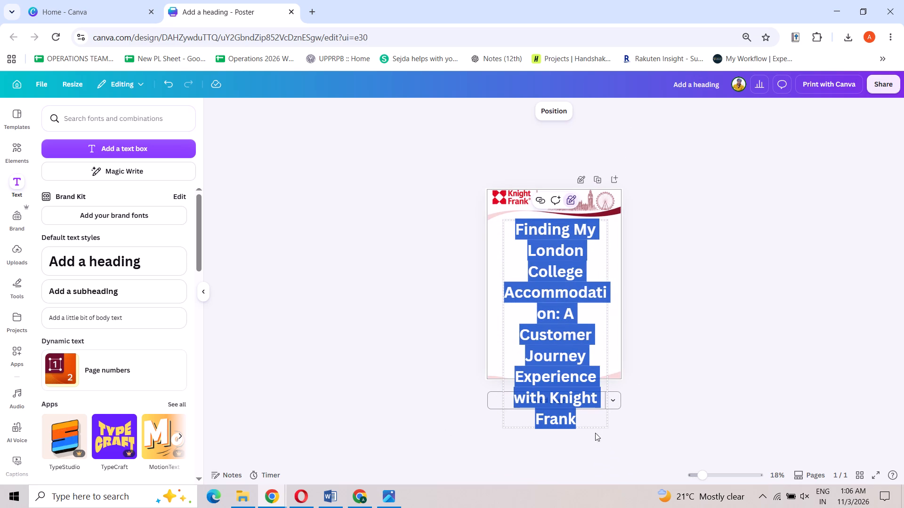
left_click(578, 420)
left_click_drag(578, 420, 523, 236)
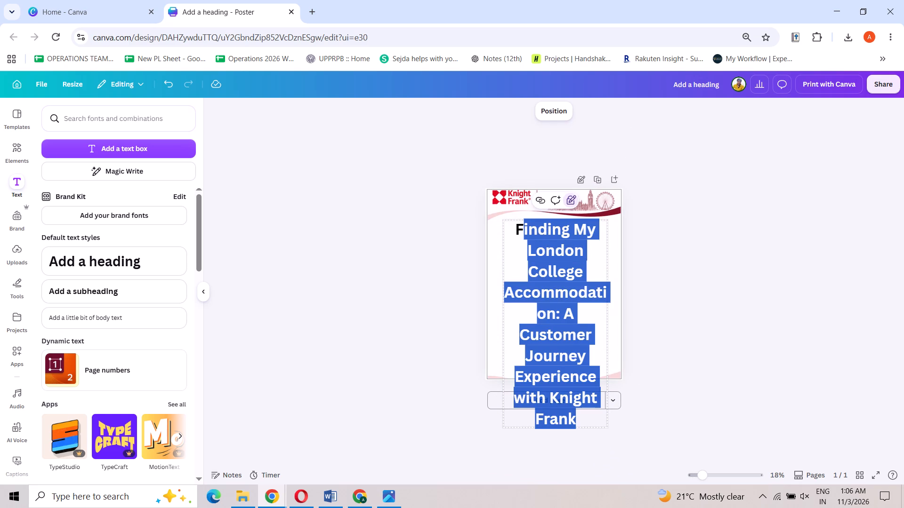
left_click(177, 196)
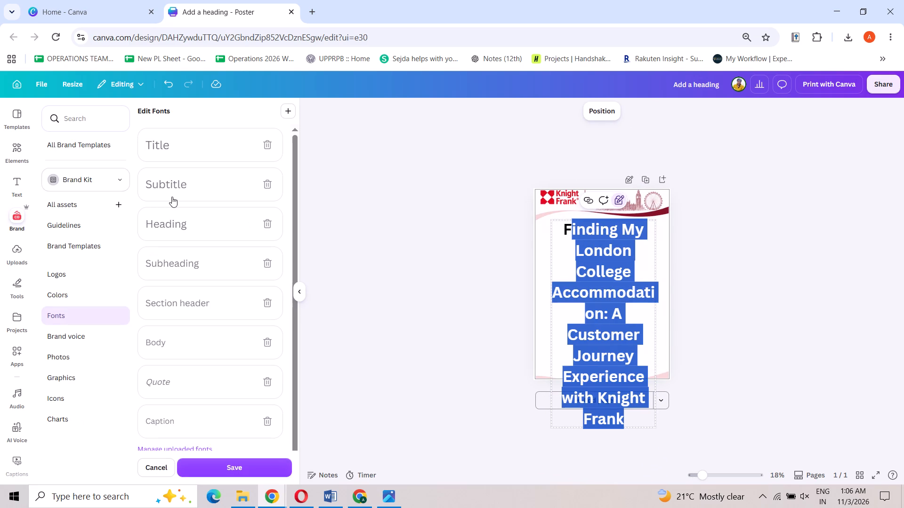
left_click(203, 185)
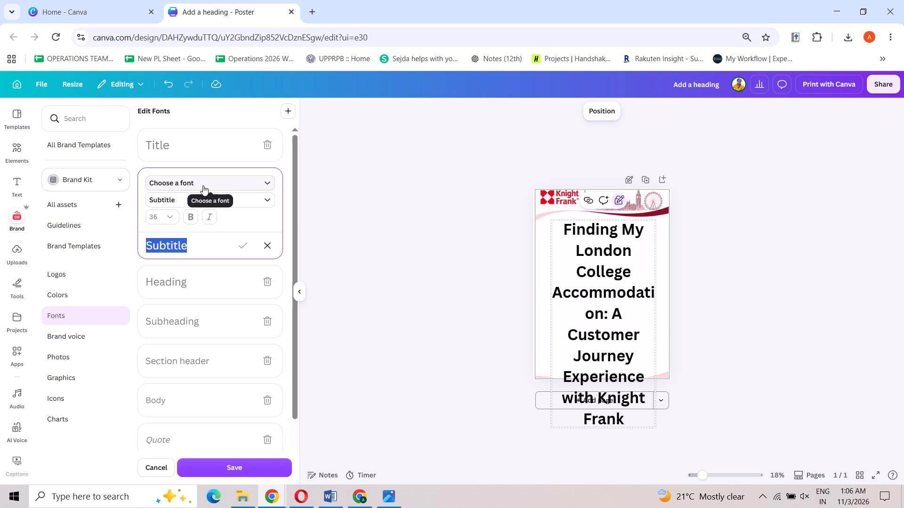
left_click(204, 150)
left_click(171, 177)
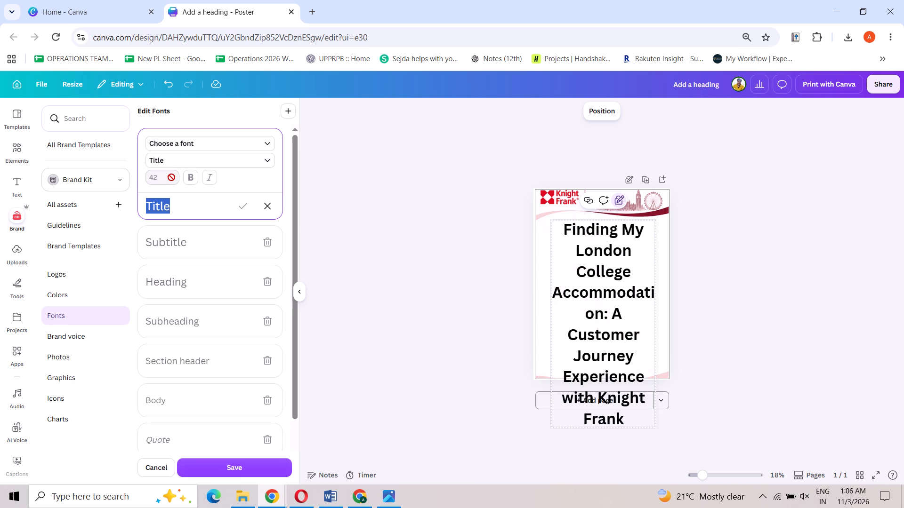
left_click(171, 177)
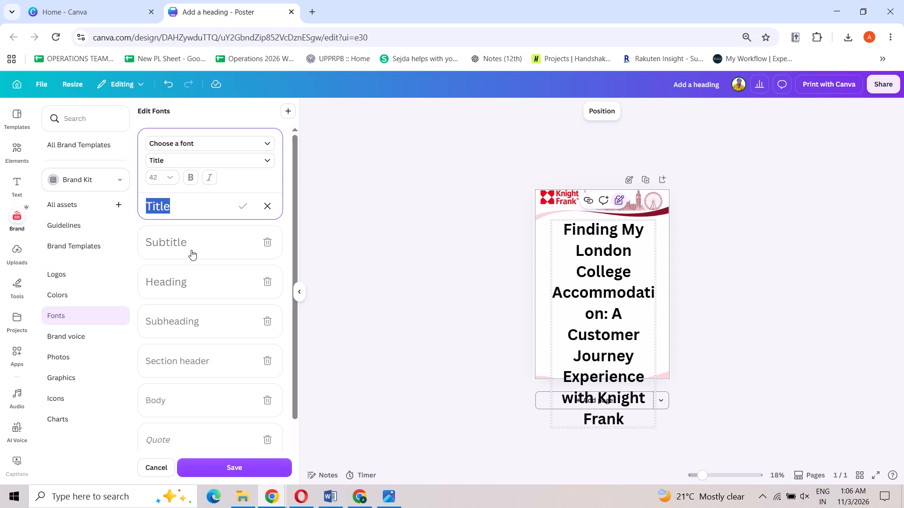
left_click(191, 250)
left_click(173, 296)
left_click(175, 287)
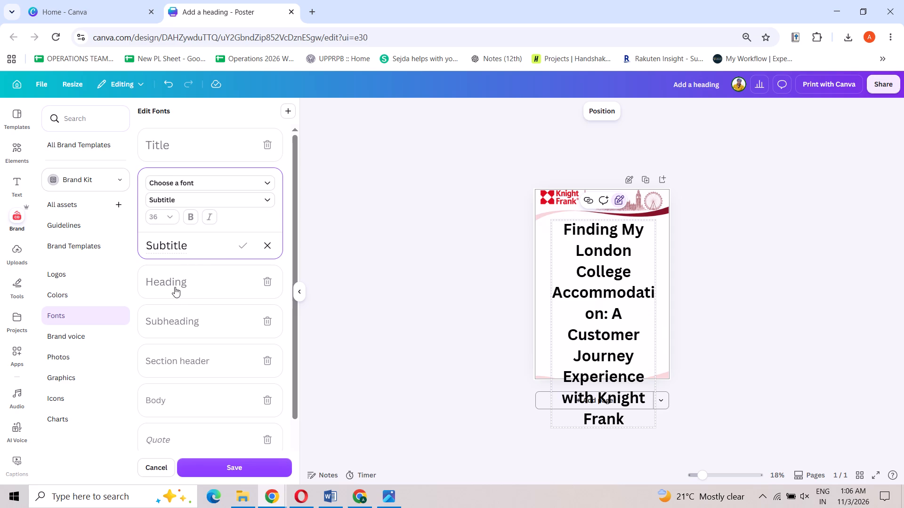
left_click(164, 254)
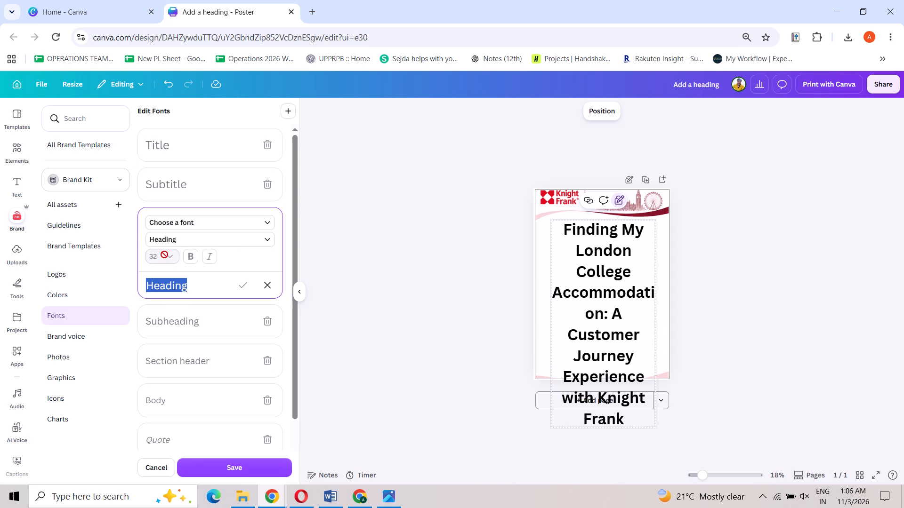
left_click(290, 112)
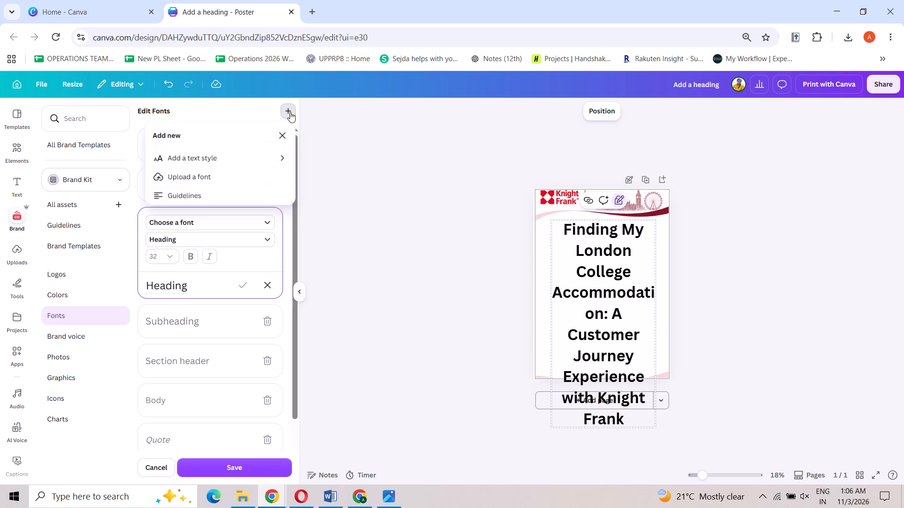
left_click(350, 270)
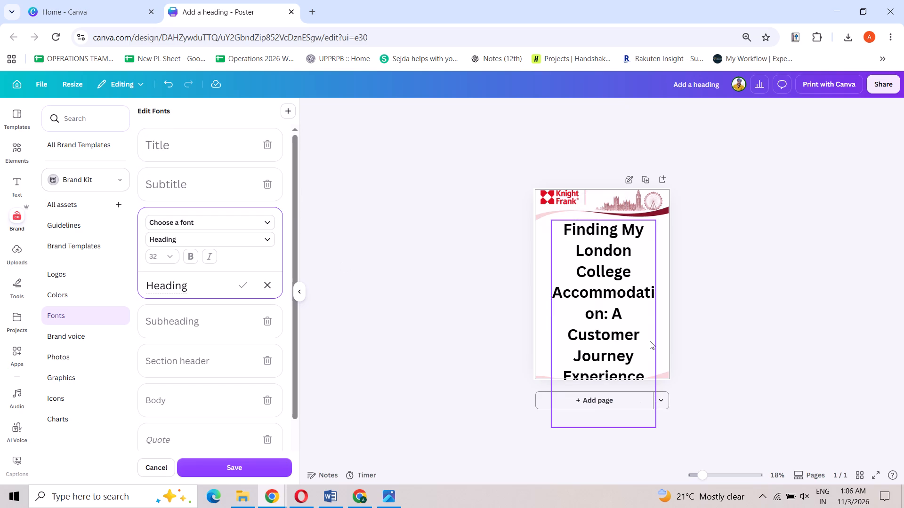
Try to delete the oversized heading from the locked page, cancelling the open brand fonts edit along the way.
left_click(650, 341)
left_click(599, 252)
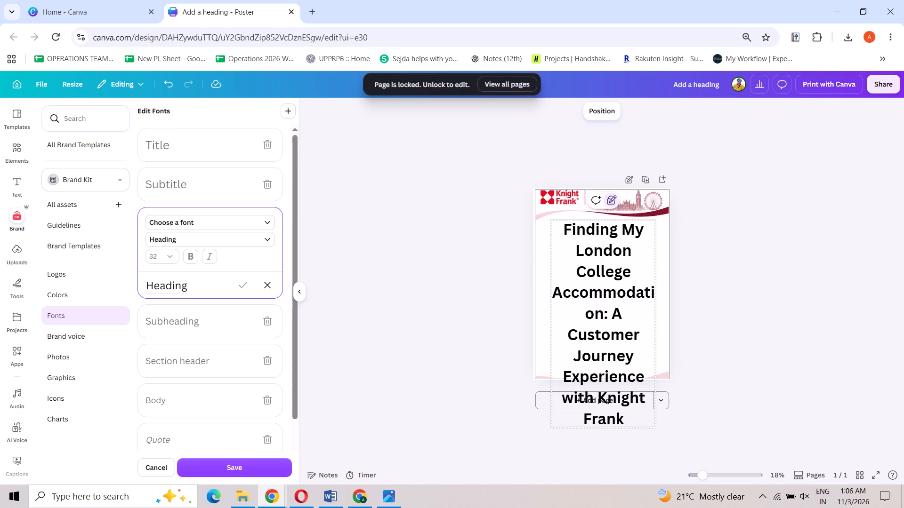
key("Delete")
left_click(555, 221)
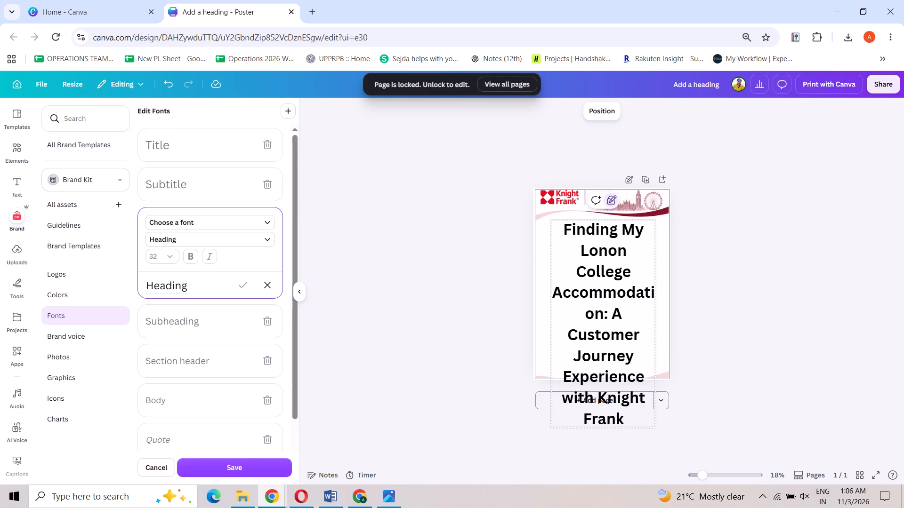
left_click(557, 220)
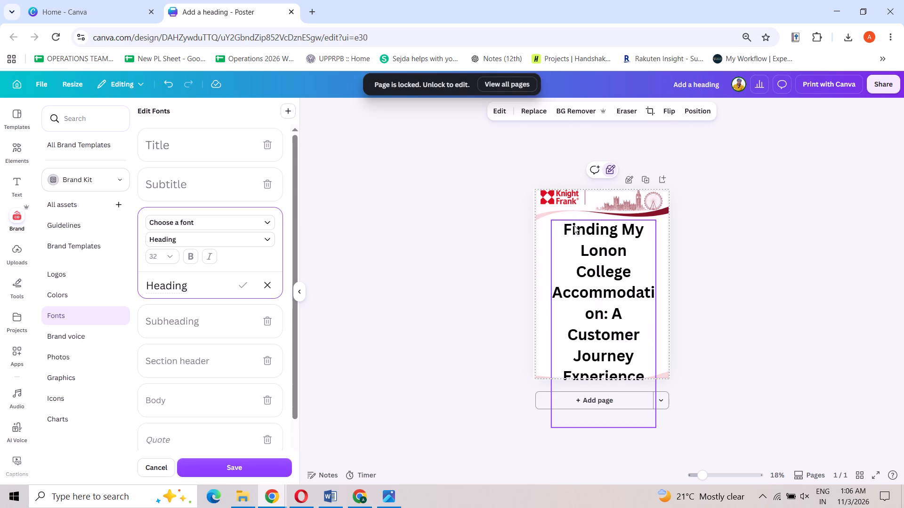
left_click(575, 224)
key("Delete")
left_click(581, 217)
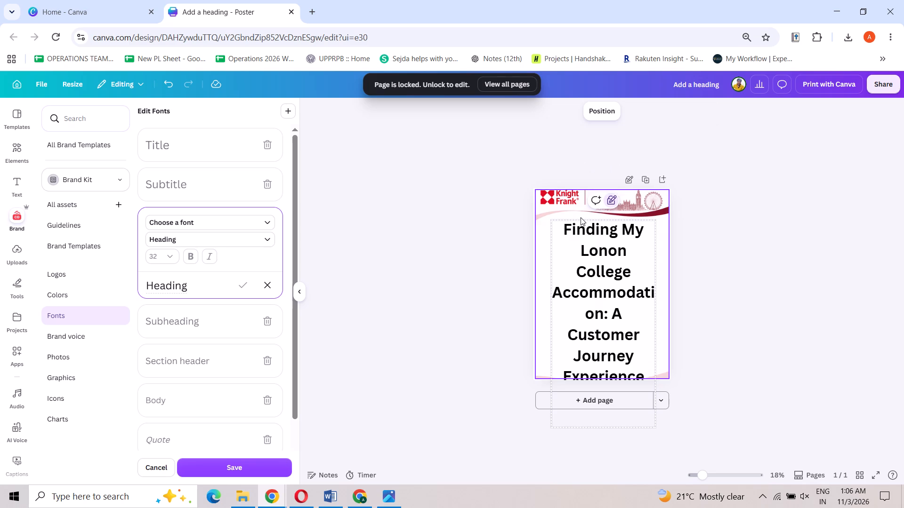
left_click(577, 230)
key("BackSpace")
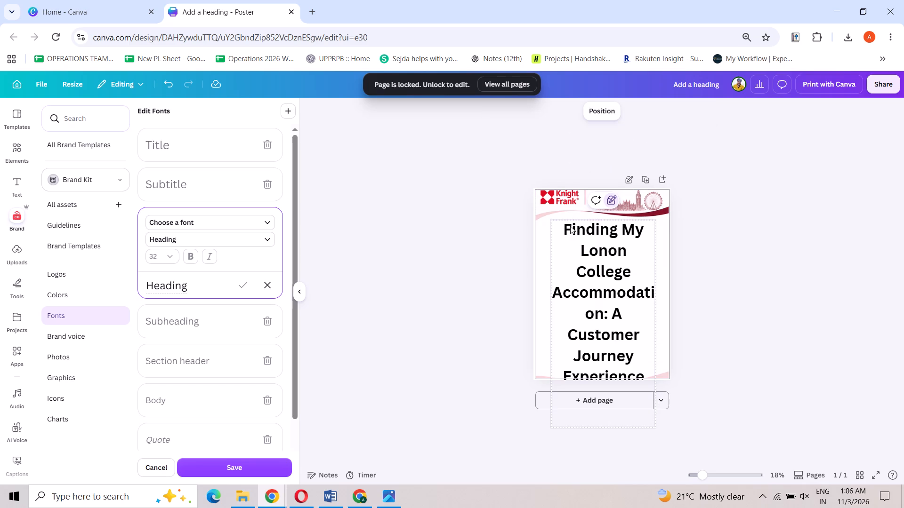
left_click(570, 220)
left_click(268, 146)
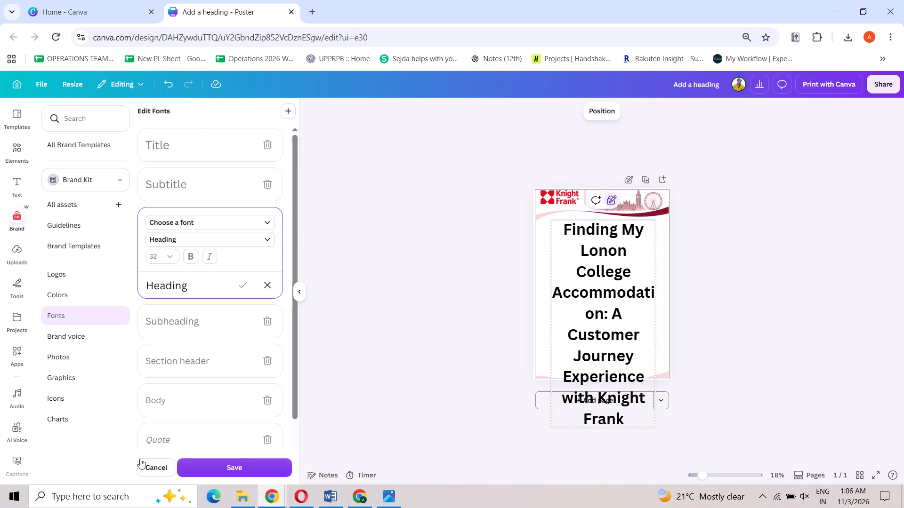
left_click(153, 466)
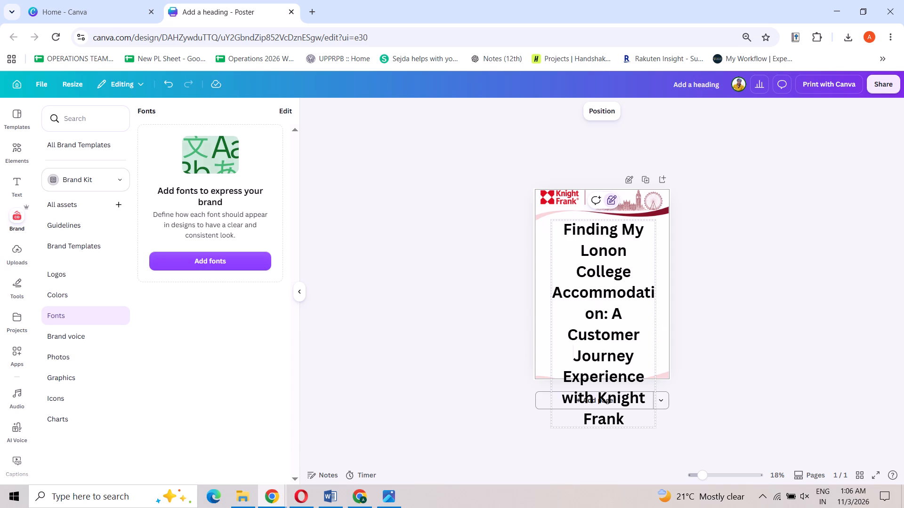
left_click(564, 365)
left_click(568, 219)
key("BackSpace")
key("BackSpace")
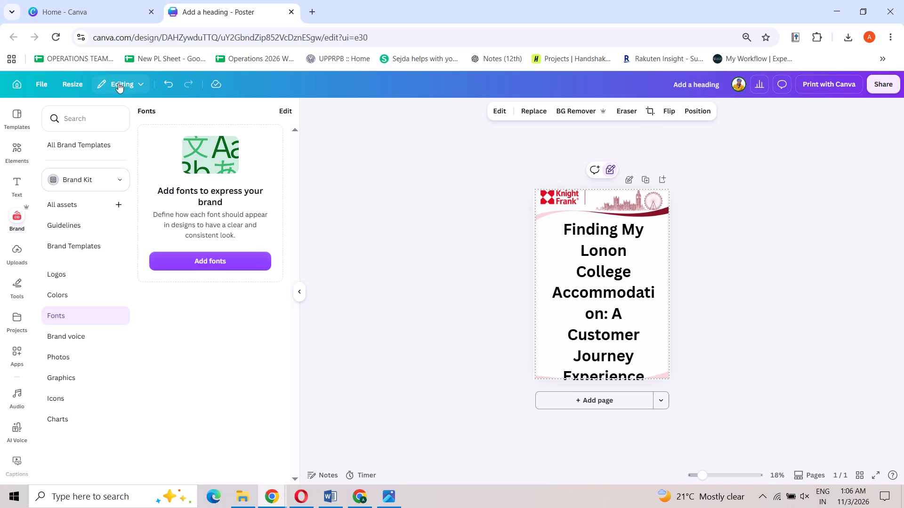
Undo the recent edits, including the pasted title, the page lock and the added heading, back to the Knight Frank background alone.
triple_click(166, 82)
triple_click(166, 82)
triple_click(166, 82)
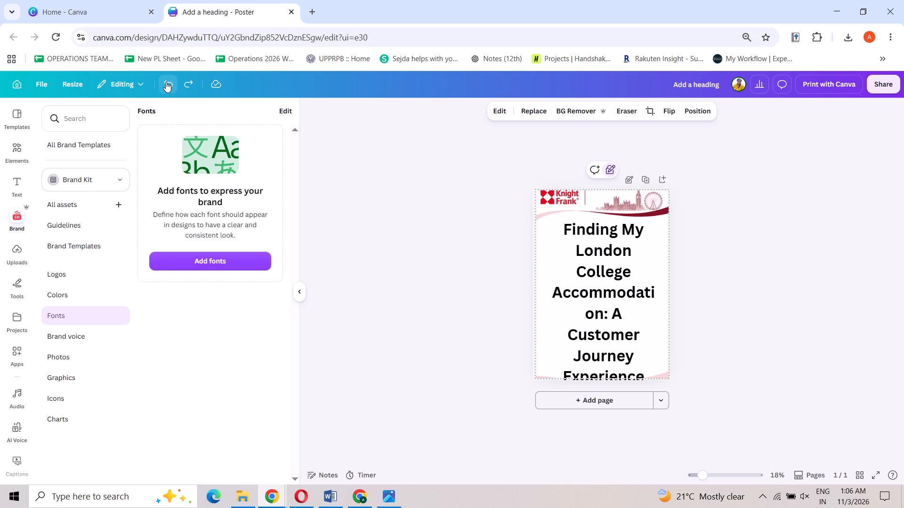
triple_click(166, 82)
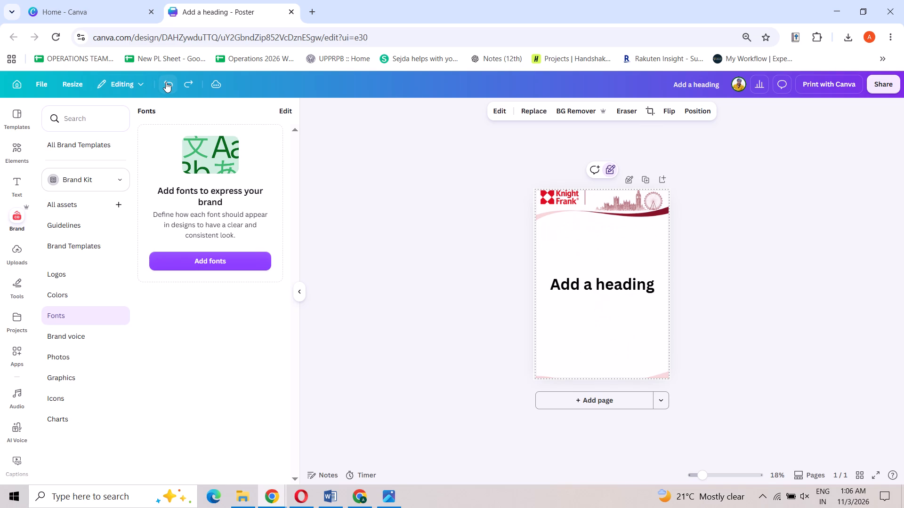
left_click(166, 82)
left_click(166, 82)
left_click(166, 82)
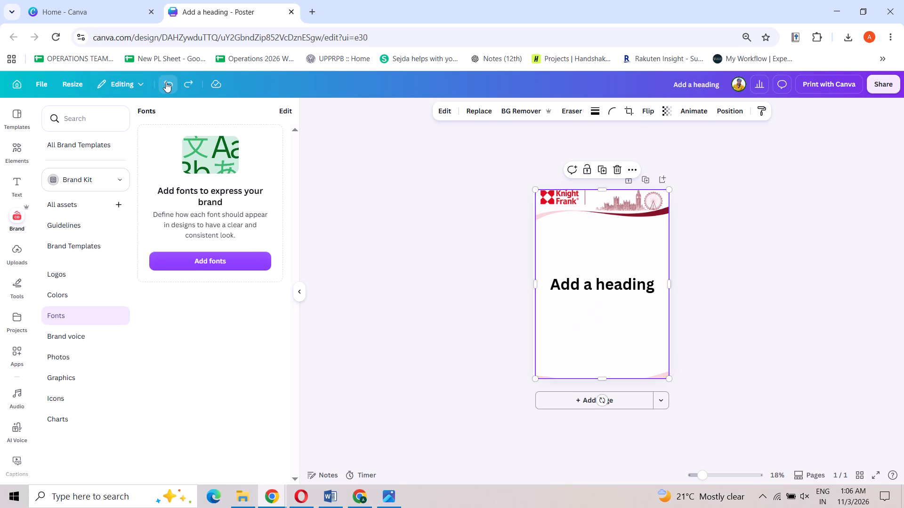
left_click(166, 82)
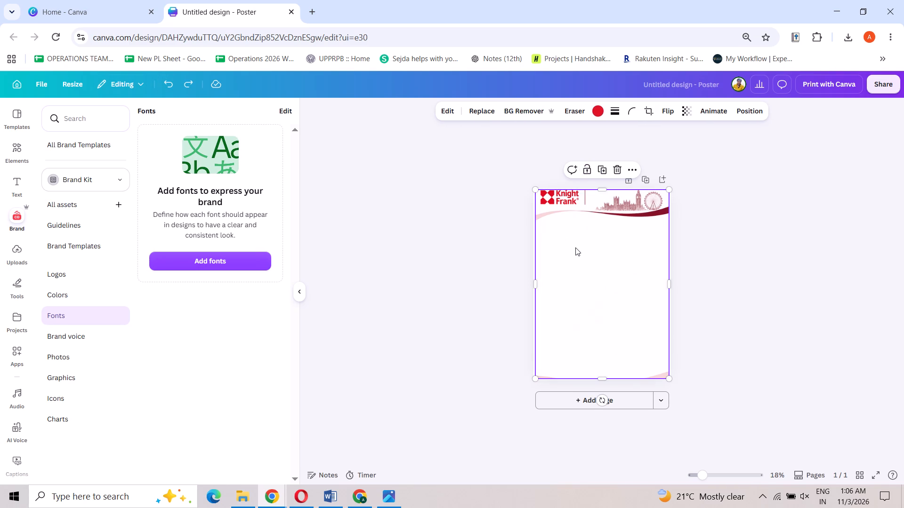
Paste the title "Finding My London College Accommodation: A Customer Journey Experience with Knight Frank" onto the poster as a new text box.
left_click(575, 247)
left_click(590, 251)
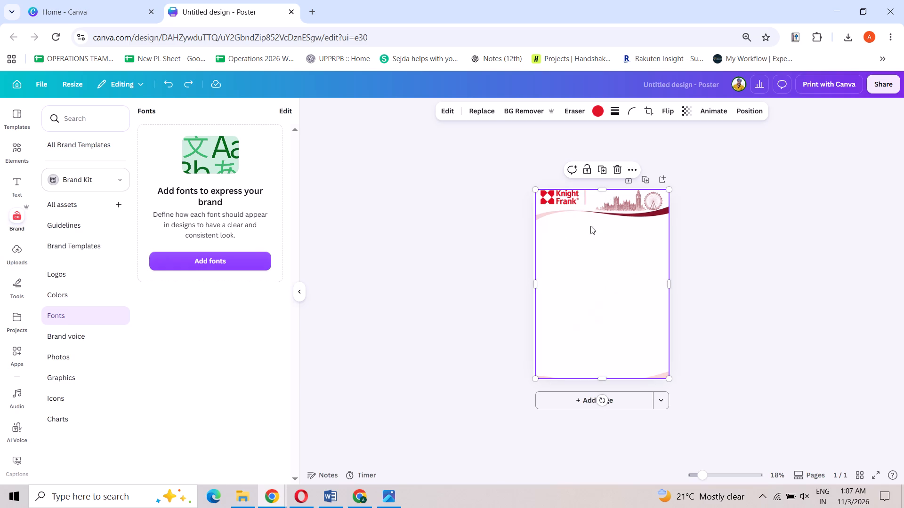
left_click(589, 175)
left_click(826, 294)
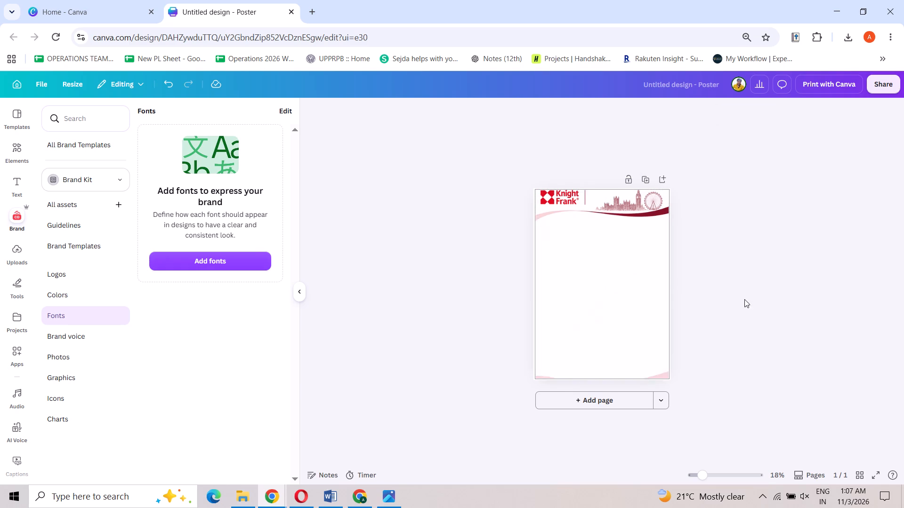
left_click(635, 292)
key("ctrl+v")
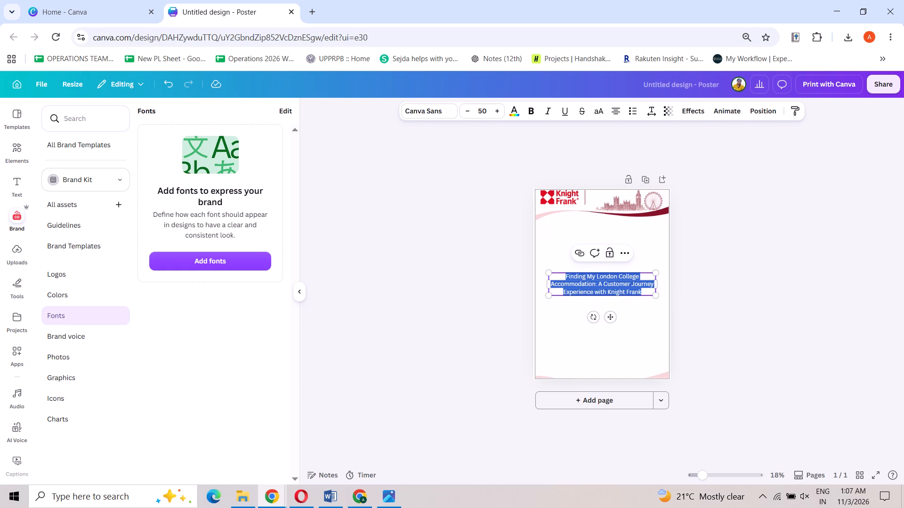
Widen the title's text box to about 41.1 so its text wraps onto two lines, and deselect it.
left_click_drag(656, 284, 684, 276)
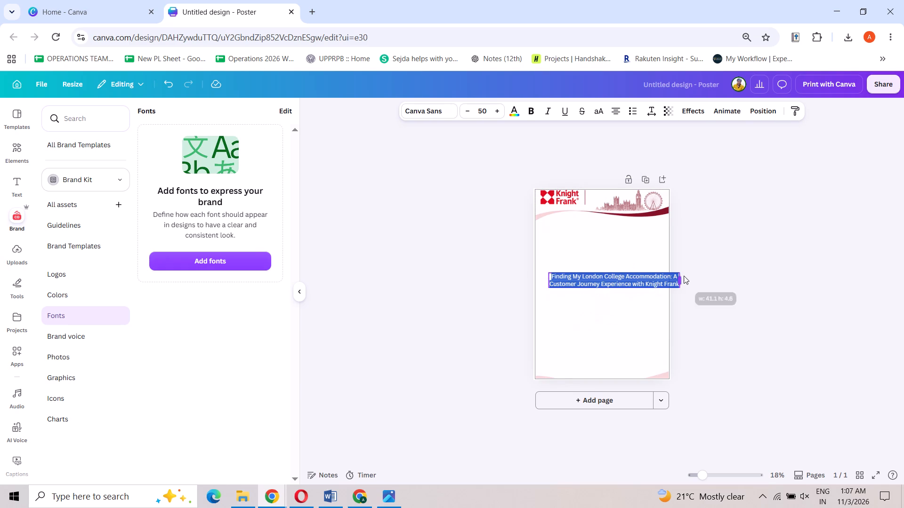
left_click_drag(684, 276, 684, 276)
left_click(719, 236)
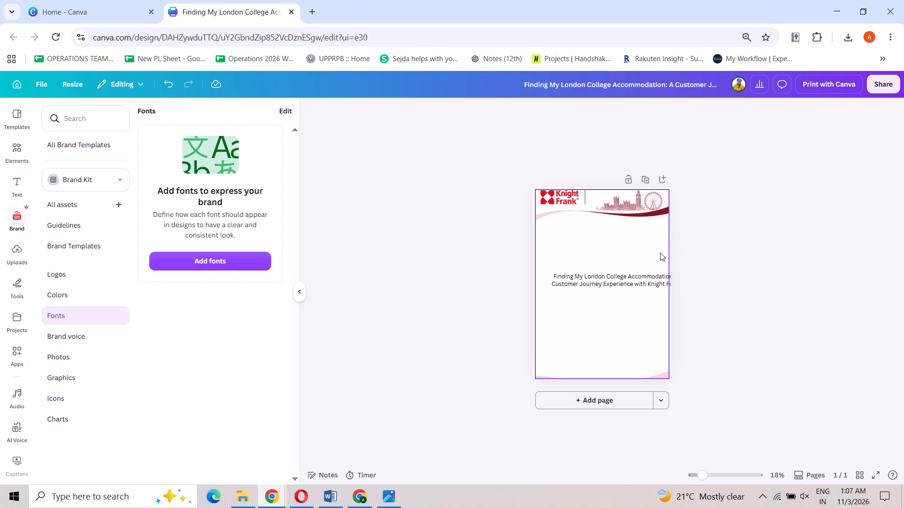
Move the title text box up to sit directly below the Knight Frank header band, spanning the page width.
left_click(614, 281)
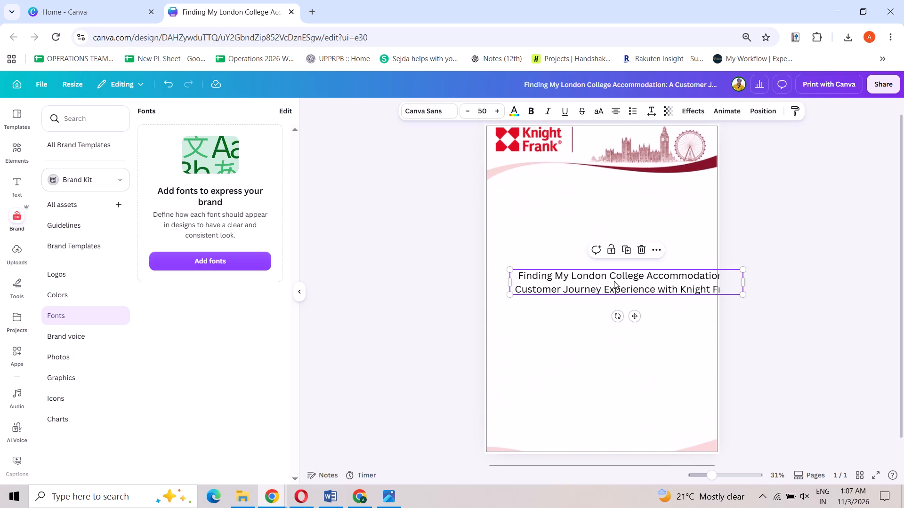
left_click_drag(614, 281, 590, 189)
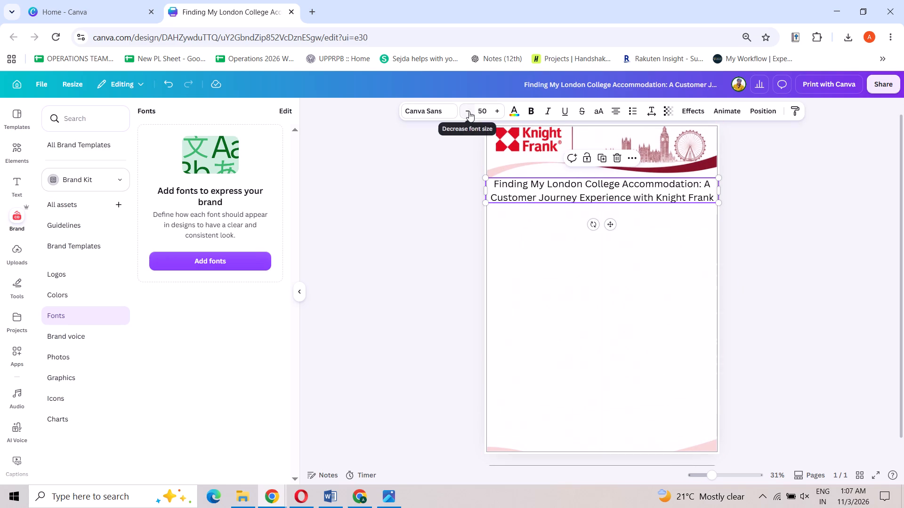
Set the title's font size to 36 after trying smaller sizes.
triple_click(469, 111)
triple_click(469, 111)
triple_click(469, 111)
triple_click(469, 111)
triple_click(469, 111)
triple_click(469, 111)
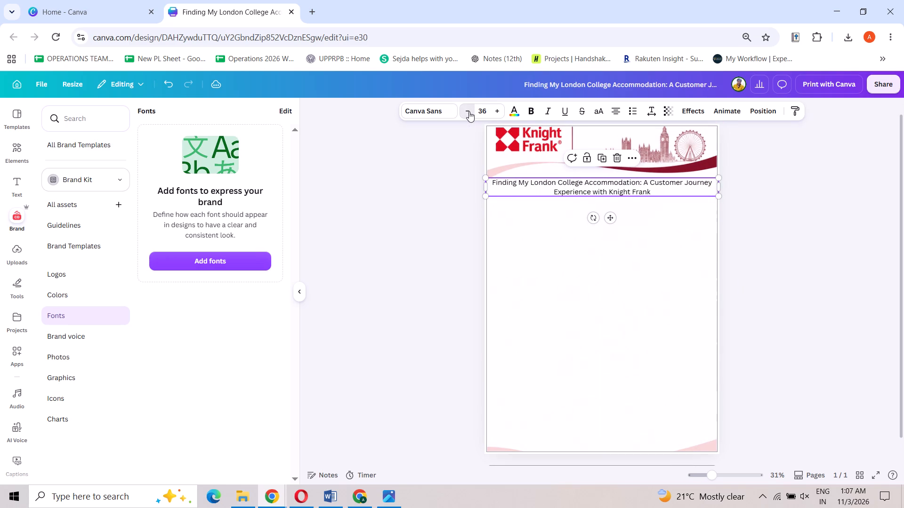
left_click(469, 111)
left_click(471, 114)
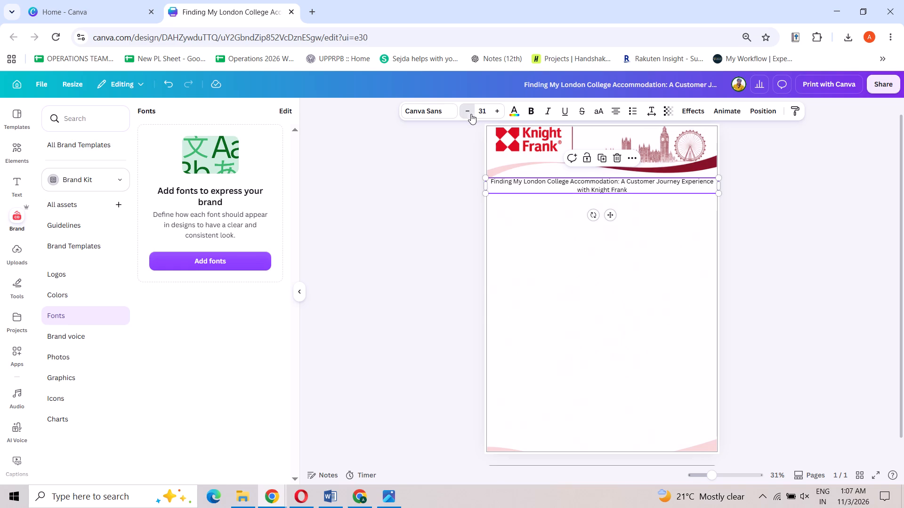
triple_click(471, 114)
left_click(471, 114)
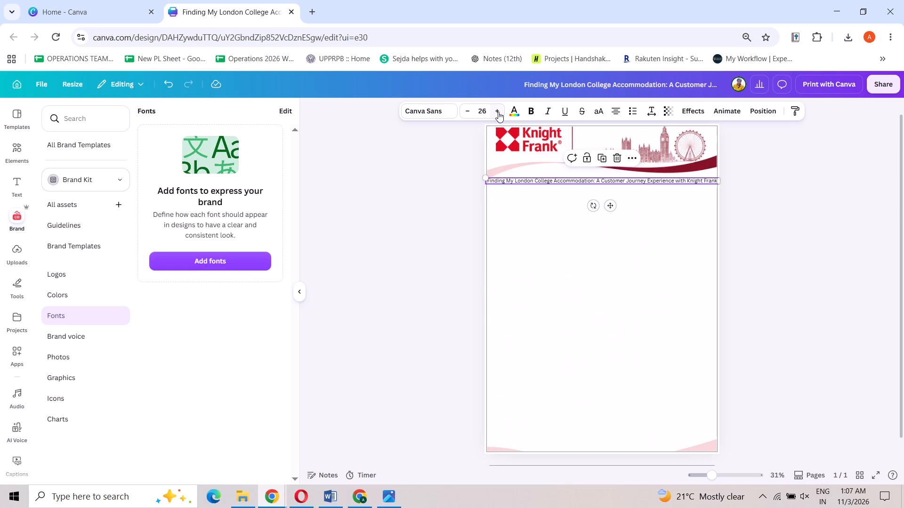
triple_click(498, 112)
triple_click(498, 112)
triple_click(498, 112)
double_click(498, 112)
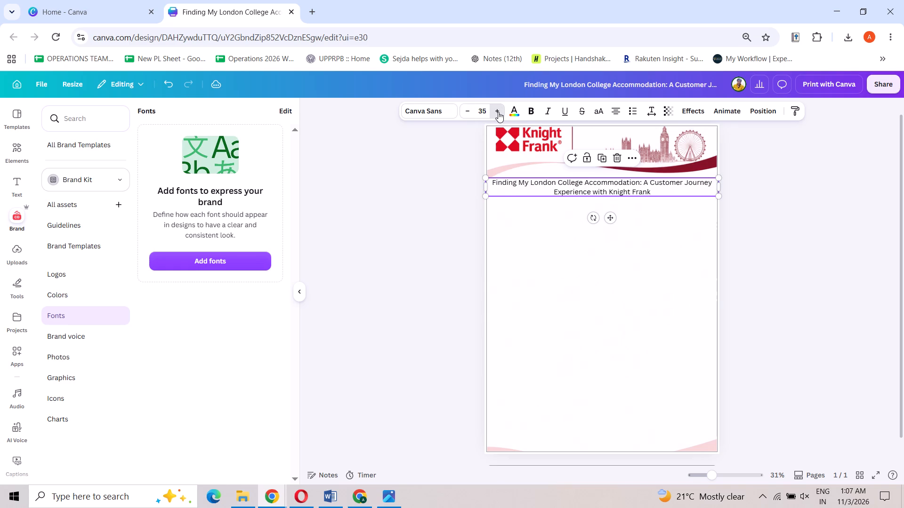
left_click(468, 114)
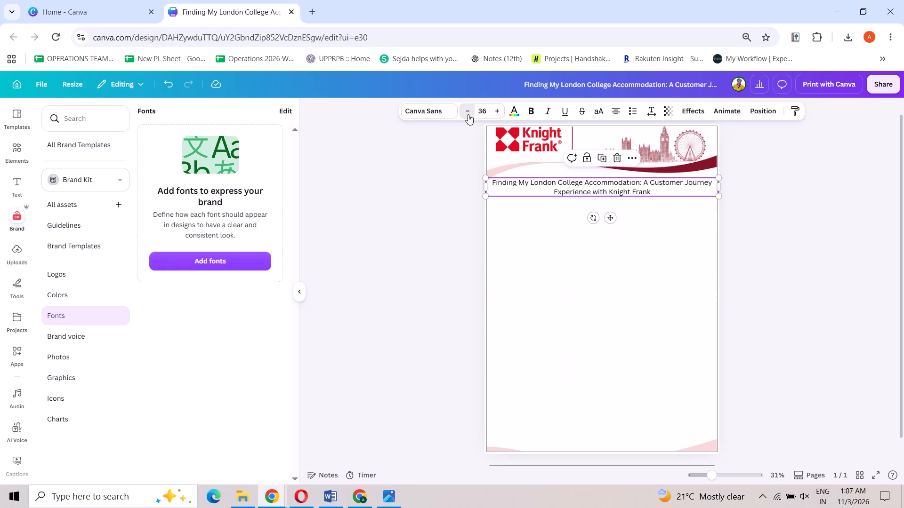
Nudge the title text box sideways and trim its width slightly so it fits within the page edges.
left_click(484, 183)
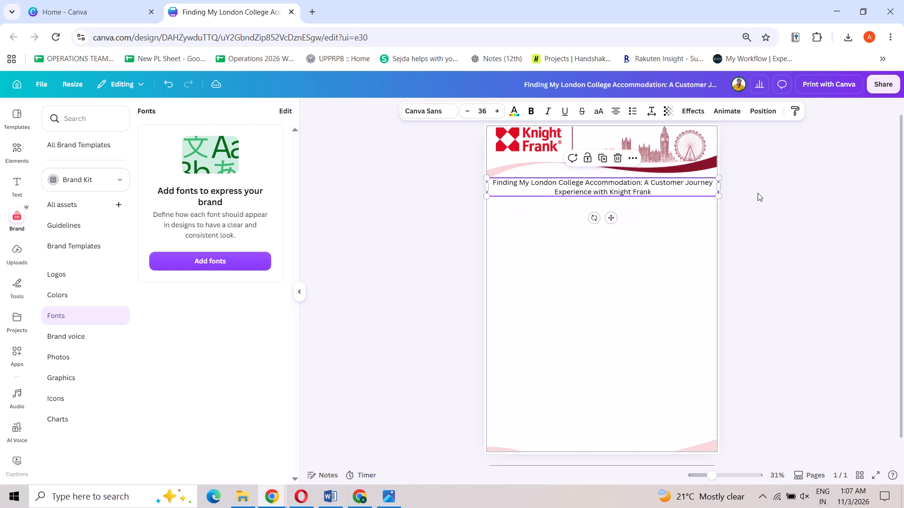
left_click(718, 187)
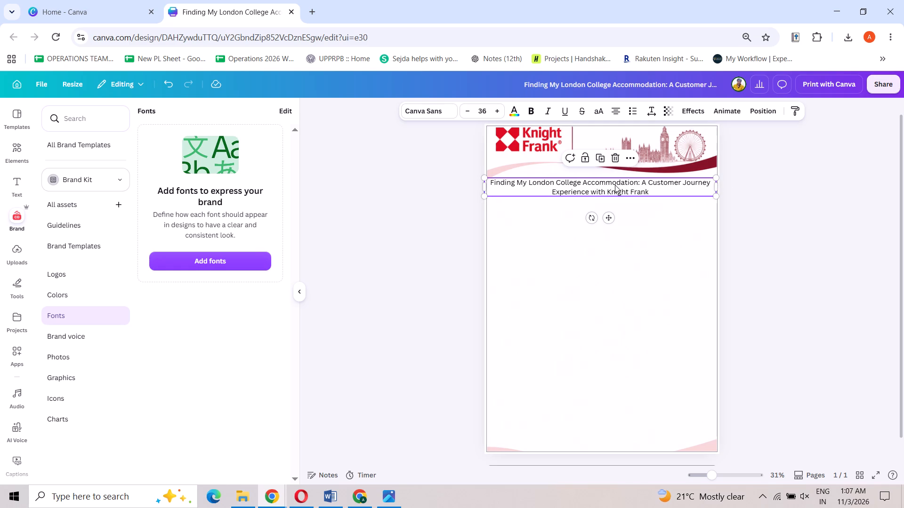
left_click_drag(613, 178, 620, 178)
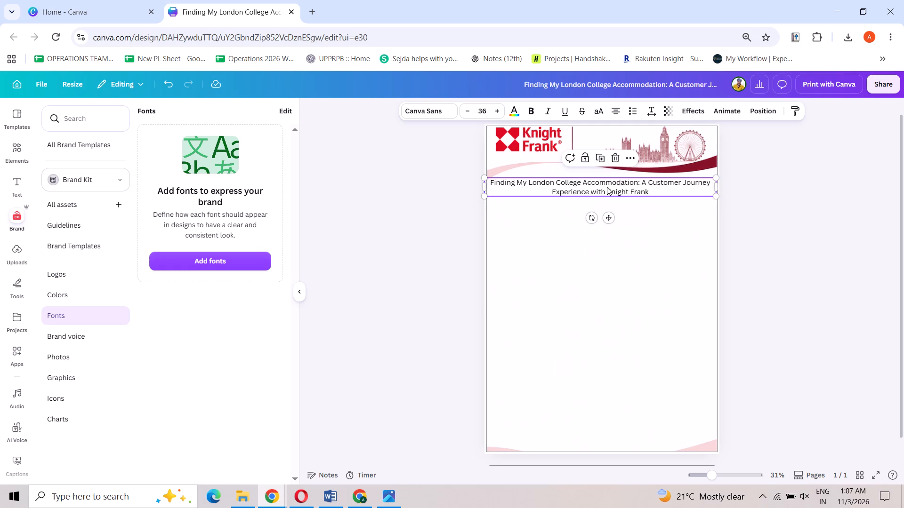
left_click(607, 187)
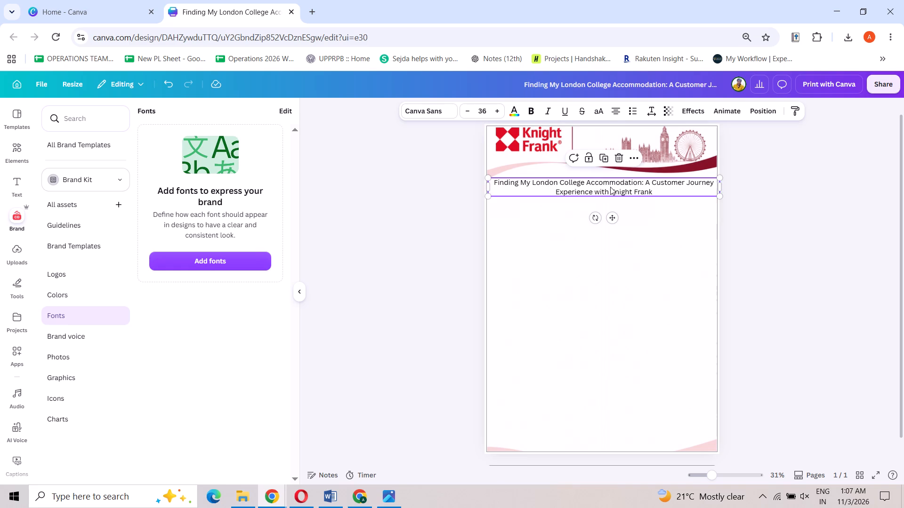
left_click_drag(722, 189, 718, 190)
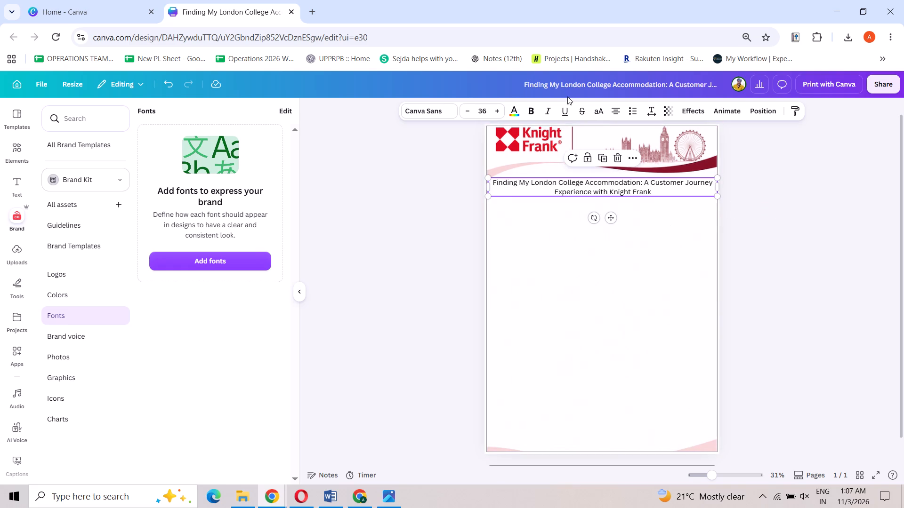
Make the title bold, try an underline and remove it again, and deselect the title.
left_click(533, 112)
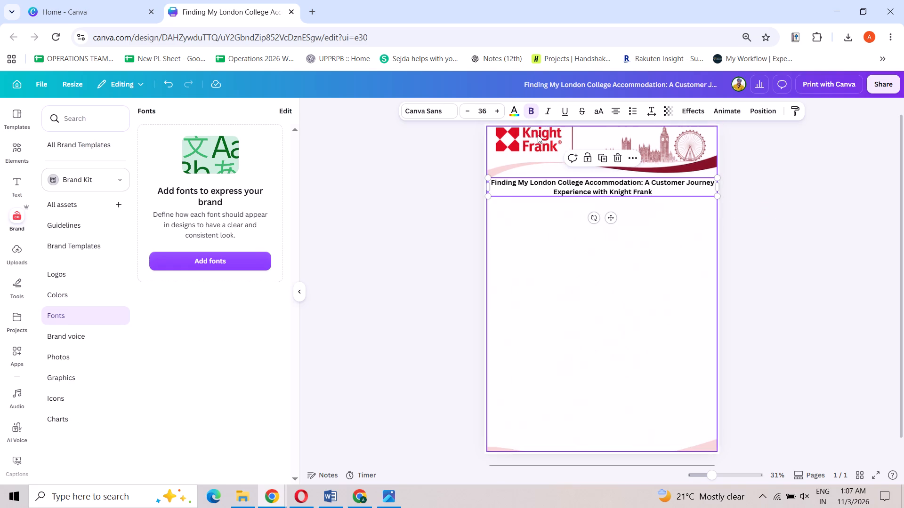
left_click(564, 115)
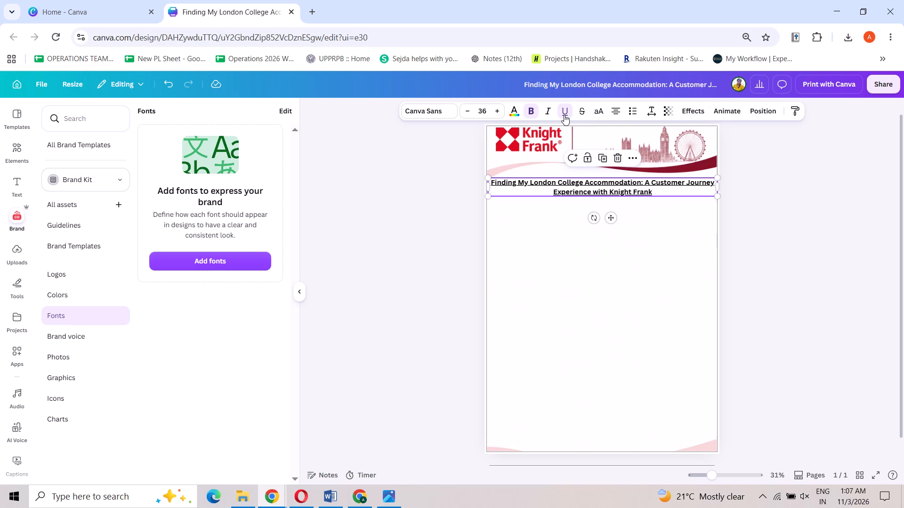
left_click(564, 115)
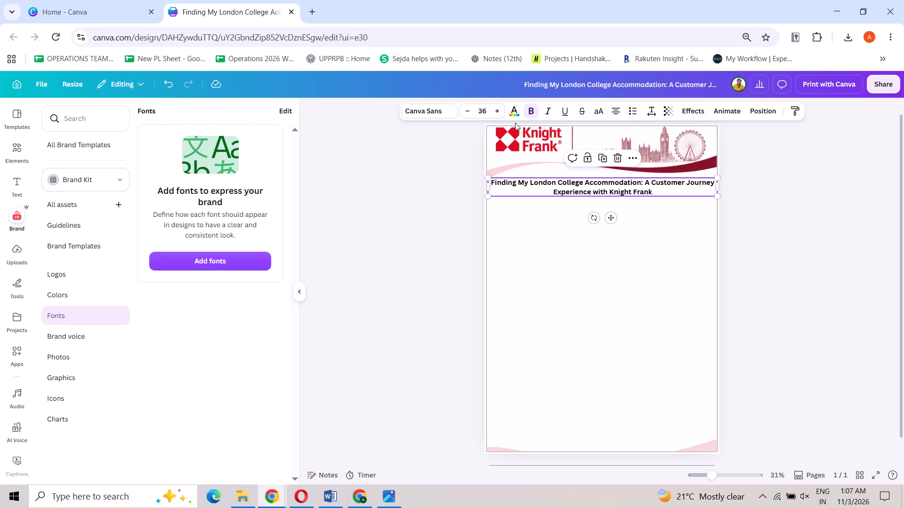
left_click(568, 247)
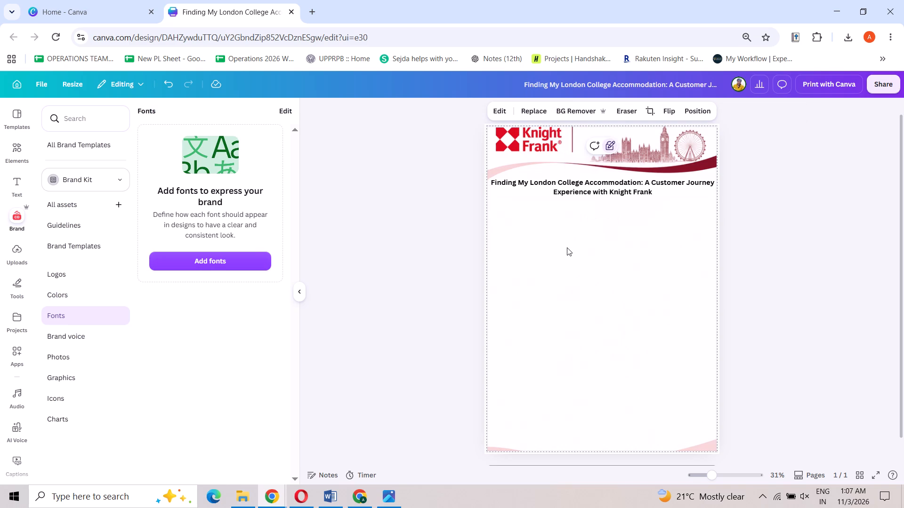
left_click(449, 226)
Load Canva in a new browser tab and open the Green Brown Organic Hand-drawn Mental Health design from the projects.
left_click(323, 21)
left_click(315, 14)
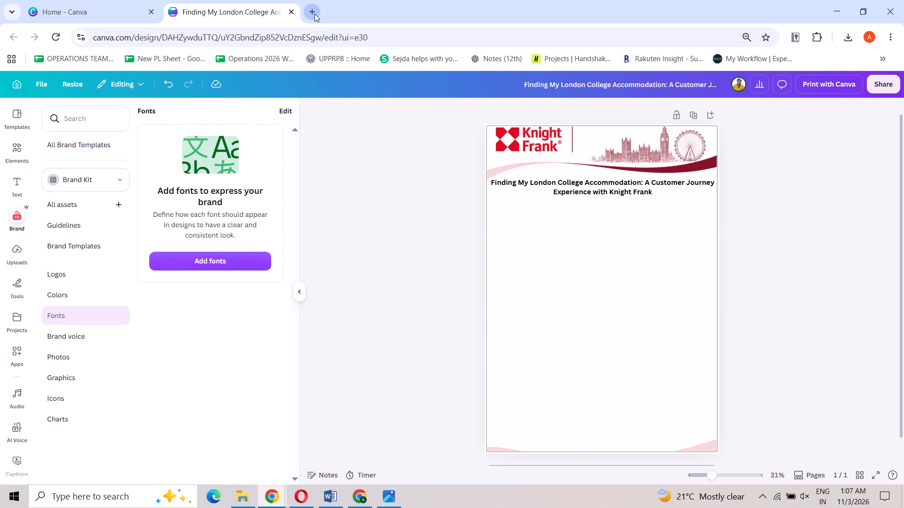
left_click(262, 37)
type("canva")
key("Return")
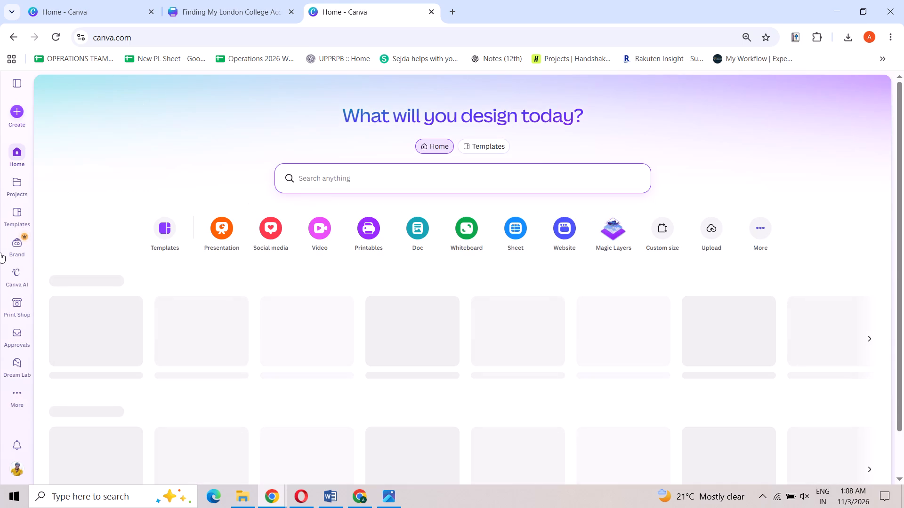
left_click(20, 185)
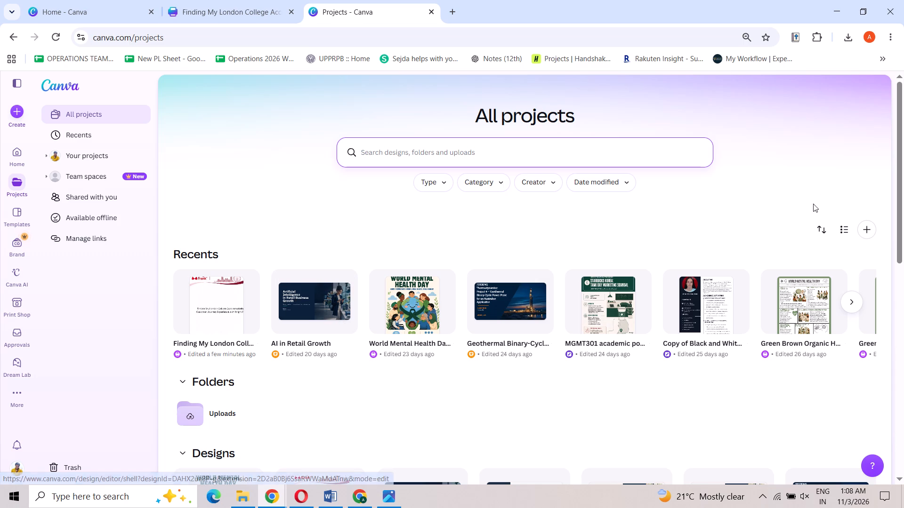
left_click(797, 288)
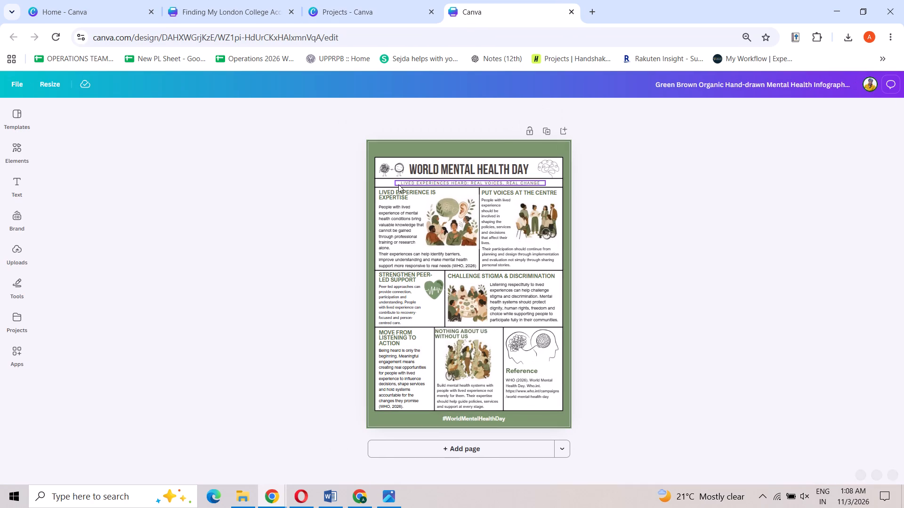
Remove the green page background from the World Mental Health Day design, checking the Knight Frank poster's background along the way.
left_click(478, 200)
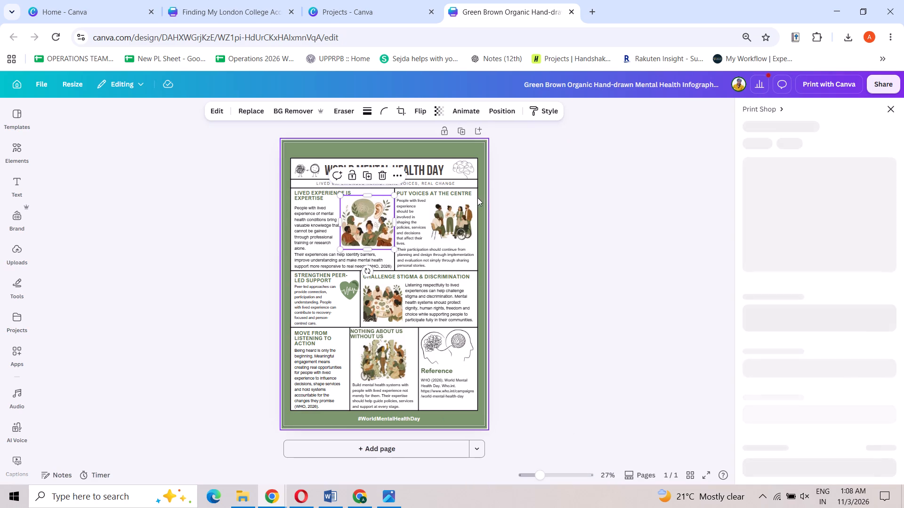
left_click(450, 150)
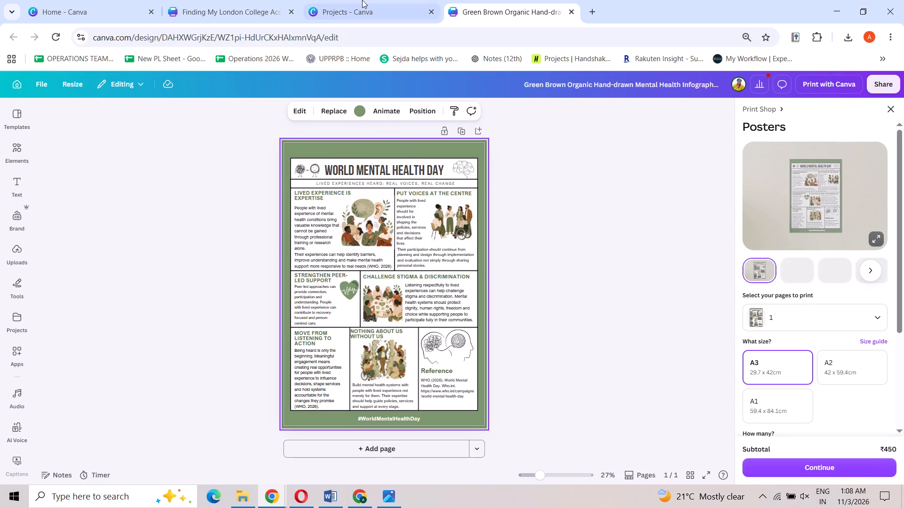
left_click(362, 0)
left_click(259, 11)
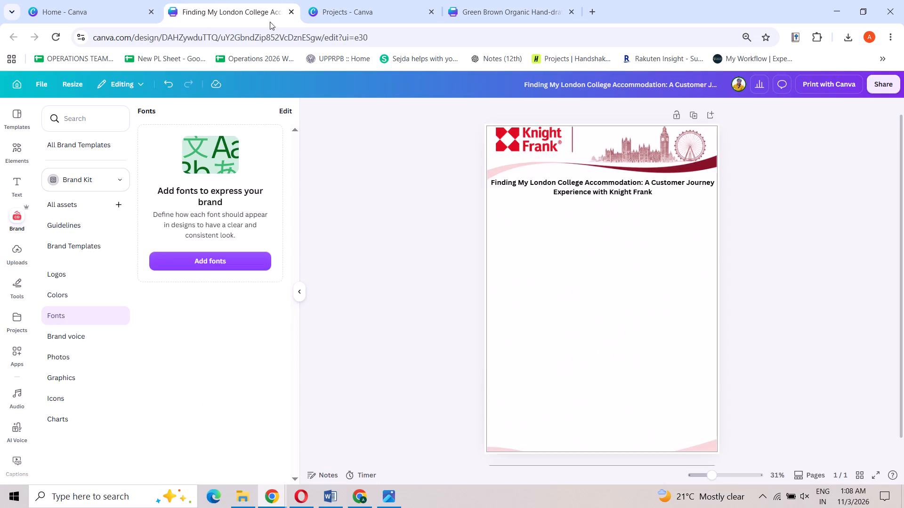
left_click(546, 147)
left_click(483, 6)
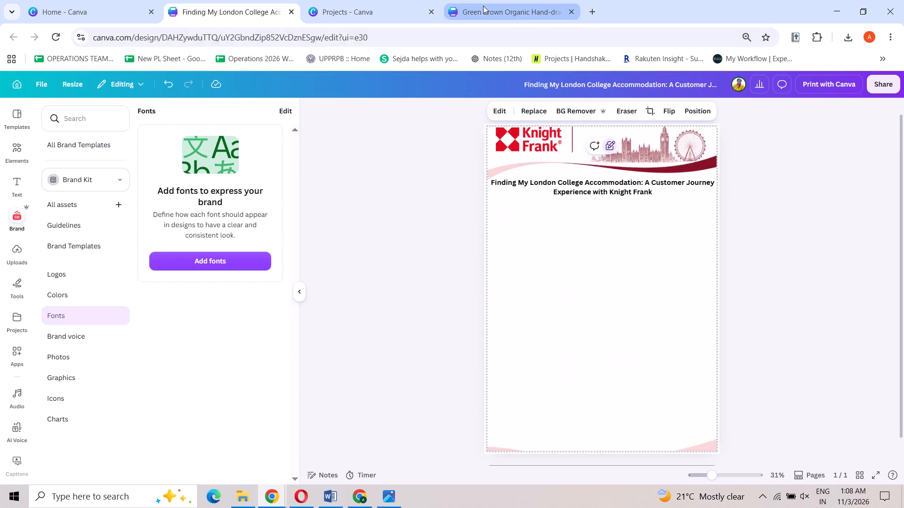
left_click(454, 143)
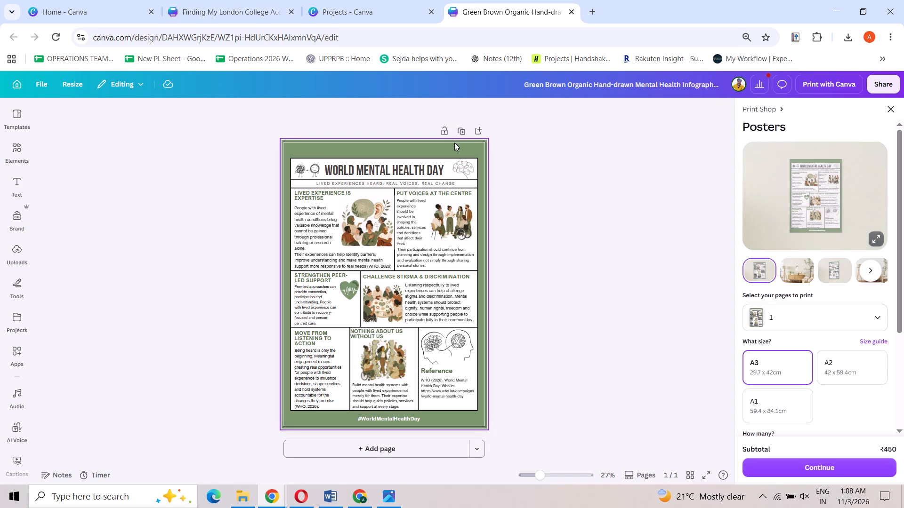
key("Delete")
left_click(446, 150)
key("Delete")
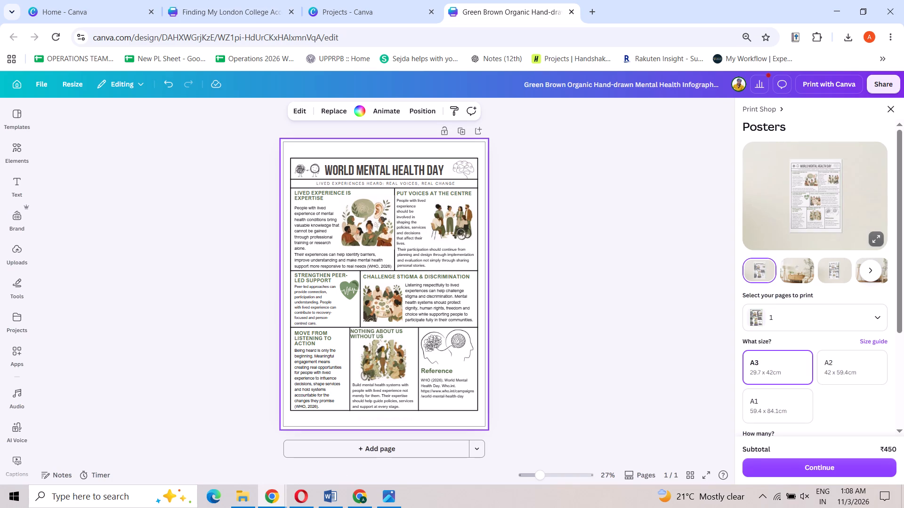
left_click(436, 150)
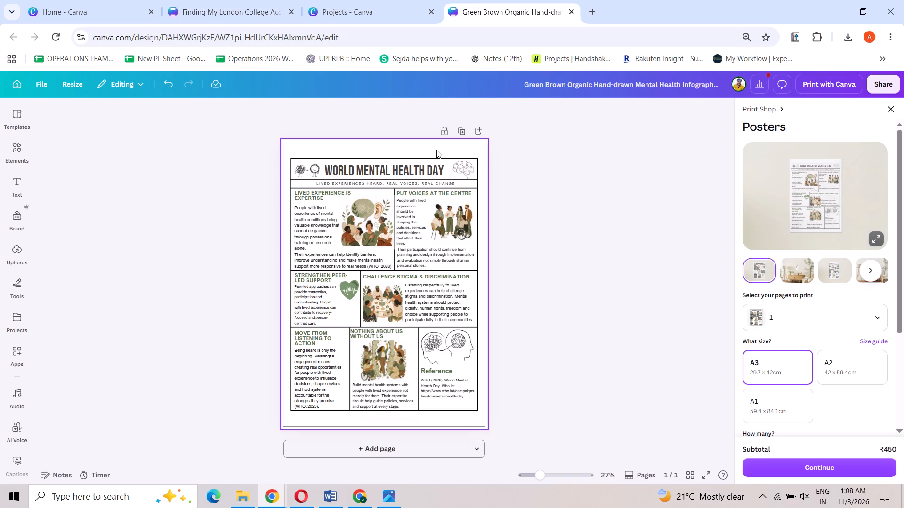
key("Delete")
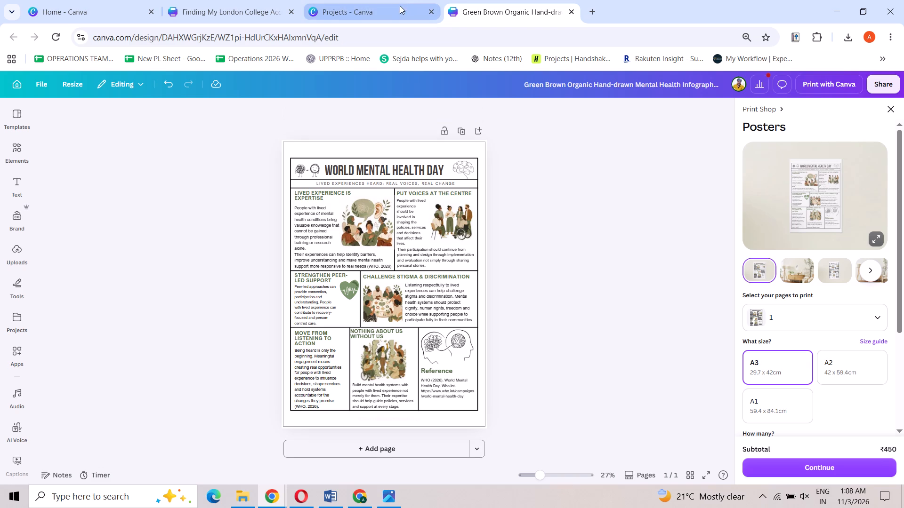
Replace the World Mental Health Day design's page background with the uploaded Knight Frank background image.
left_click(244, 9)
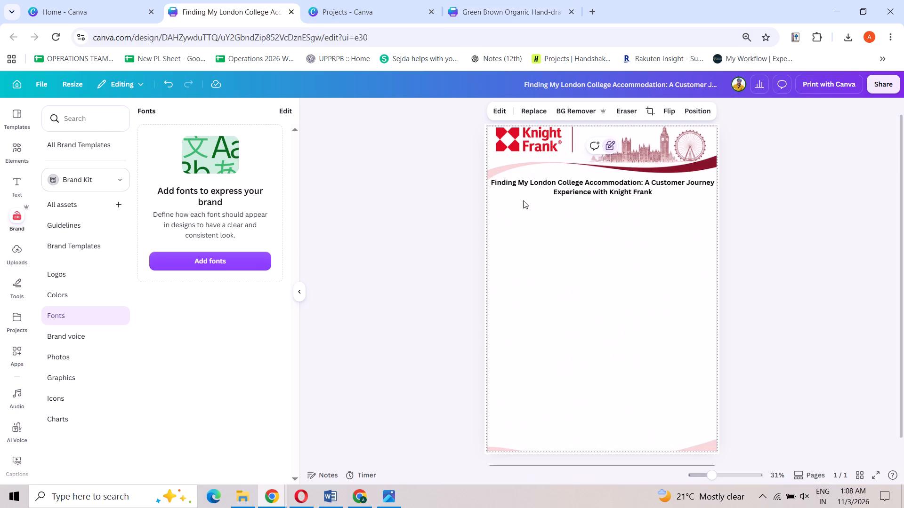
left_click(527, 218)
left_click(484, 2)
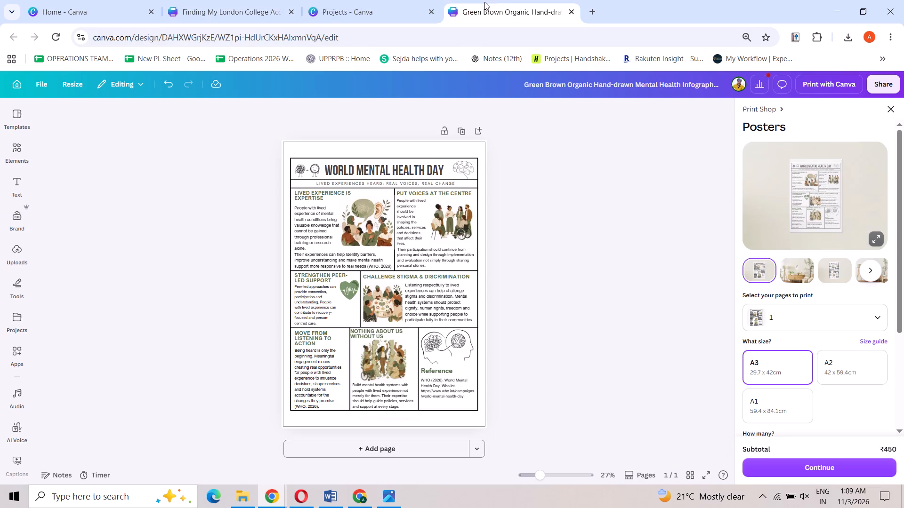
left_click(371, 147)
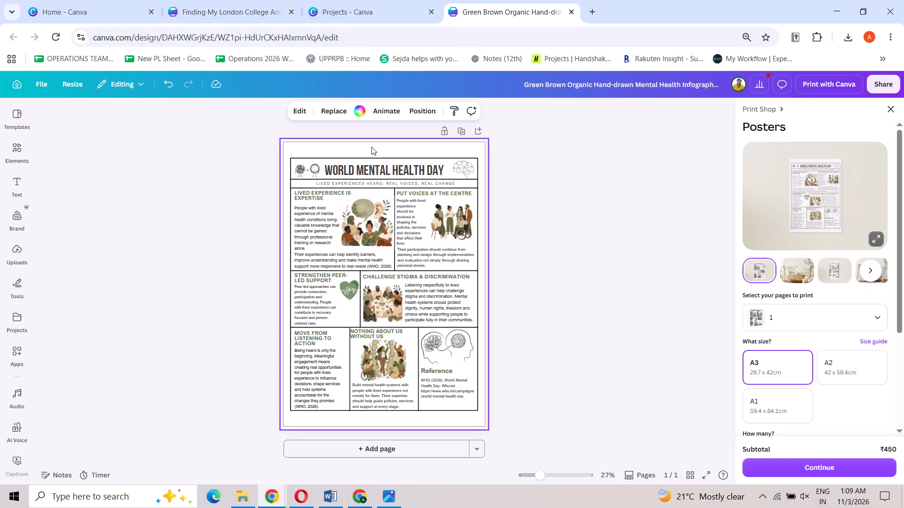
left_click(335, 110)
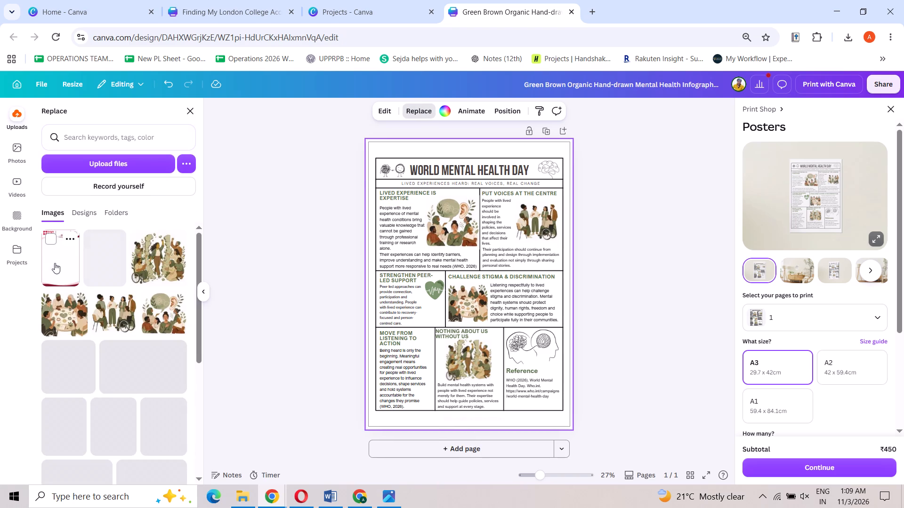
left_click(72, 266)
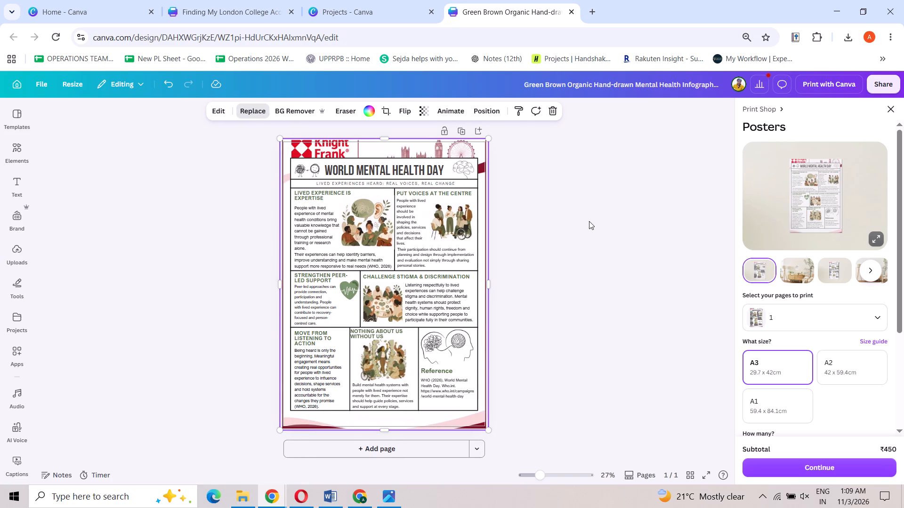
Delete the illustrations from the Challenge Stigma and Nothing About Us sections and the heart graphic from the peer-led support section.
left_click(445, 168)
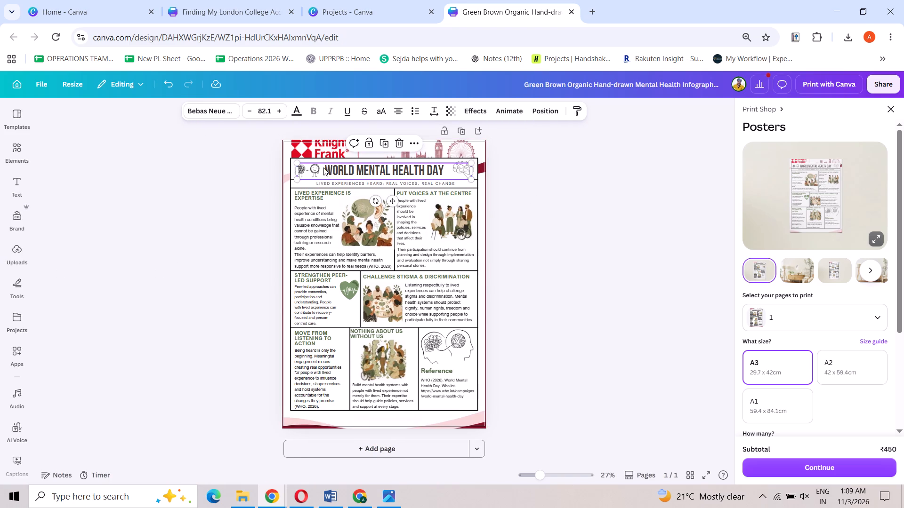
left_click(346, 159)
left_click(381, 159)
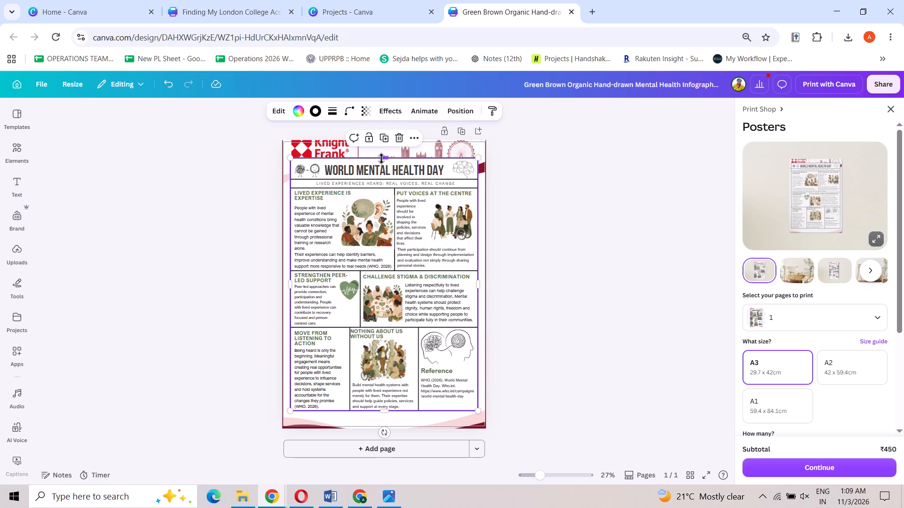
left_click(377, 305)
key("Delete")
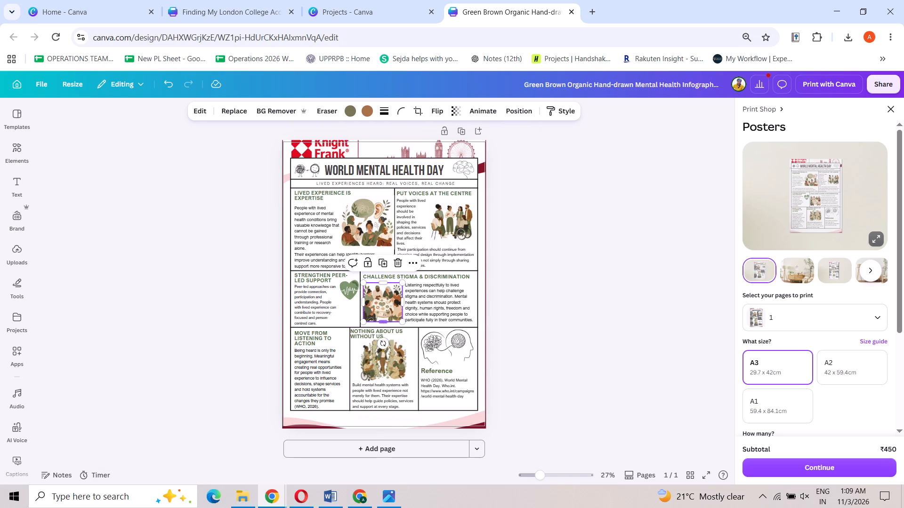
left_click(384, 375)
key("Delete")
left_click(347, 293)
key("Delete")
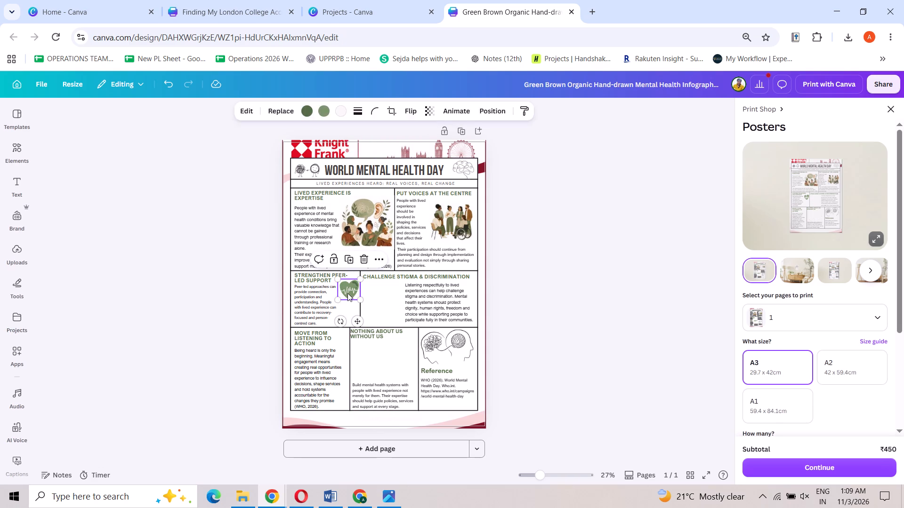
Delete the middle row's remaining body texts, both headings, the vertical divider and the horizontal line above the row.
left_click(330, 302)
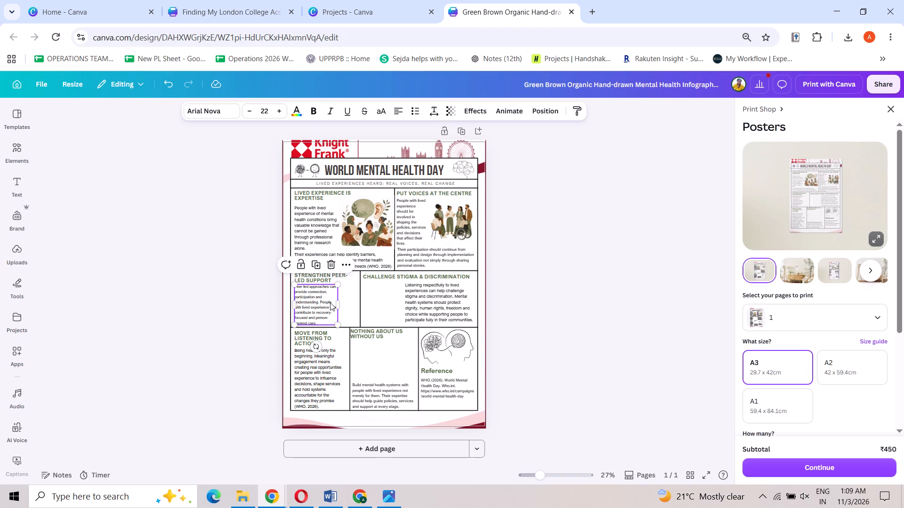
left_click(399, 292)
left_click(415, 296)
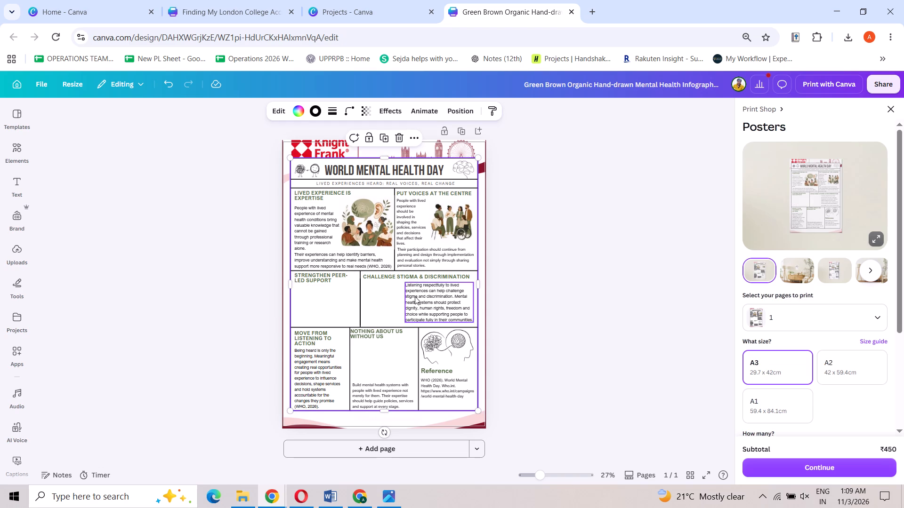
key("Delete")
left_click(315, 278)
key("Delete")
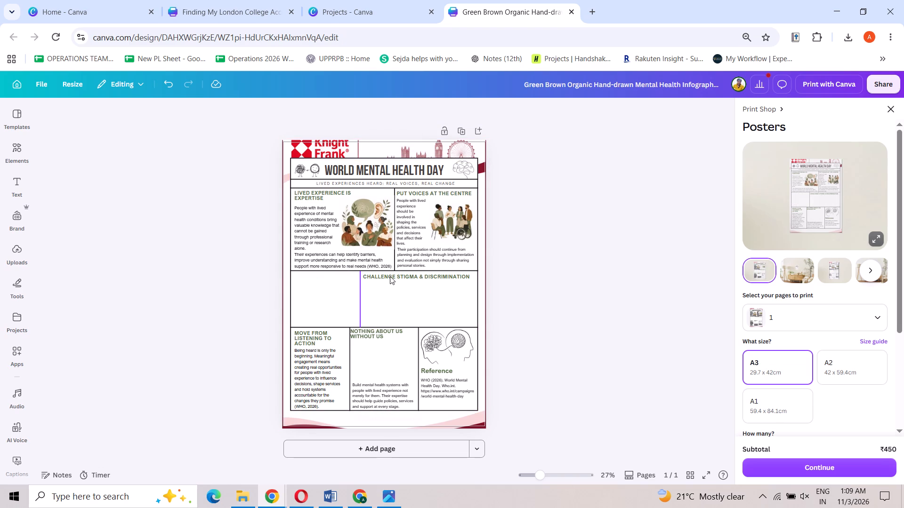
left_click(390, 276)
key("Delete")
left_click(360, 278)
key("Delete")
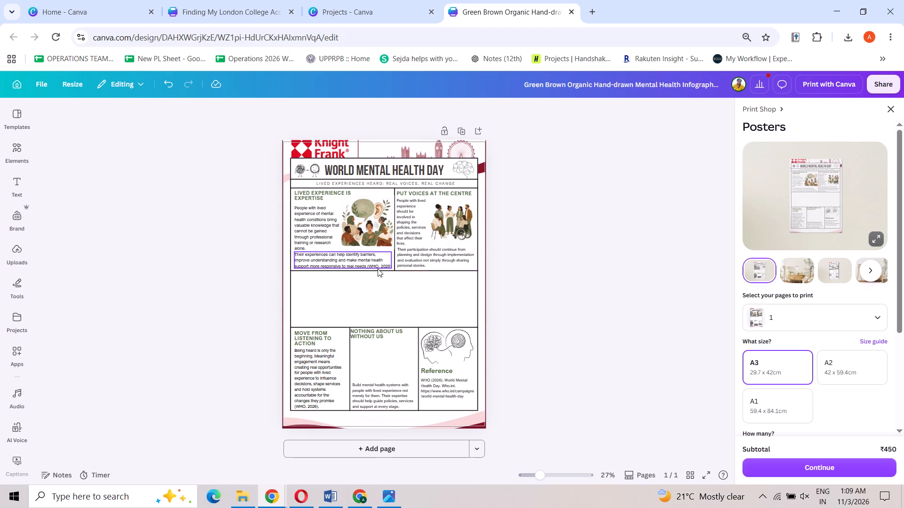
left_click(392, 270)
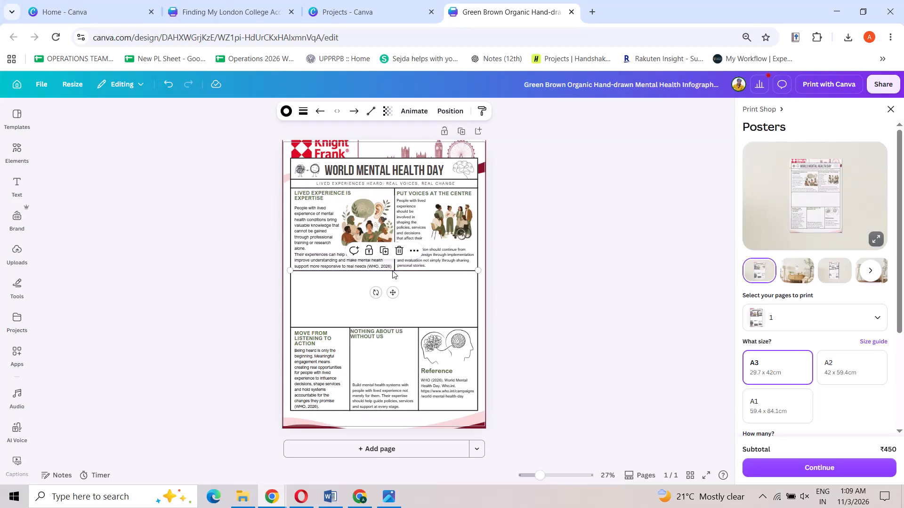
key("Delete")
Clear the title area of its subtitle, the line below the title and both illustrations, and move the title slightly down.
left_click(370, 184)
key("Delete")
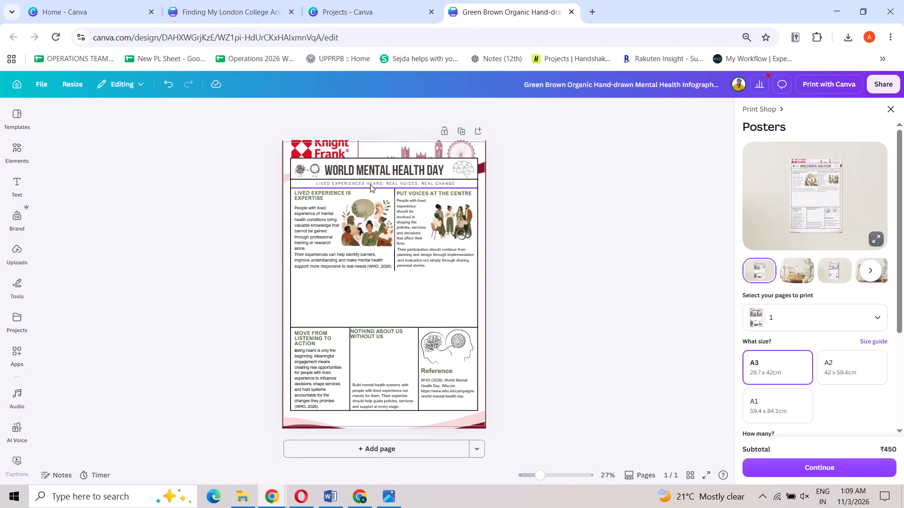
left_click(362, 189)
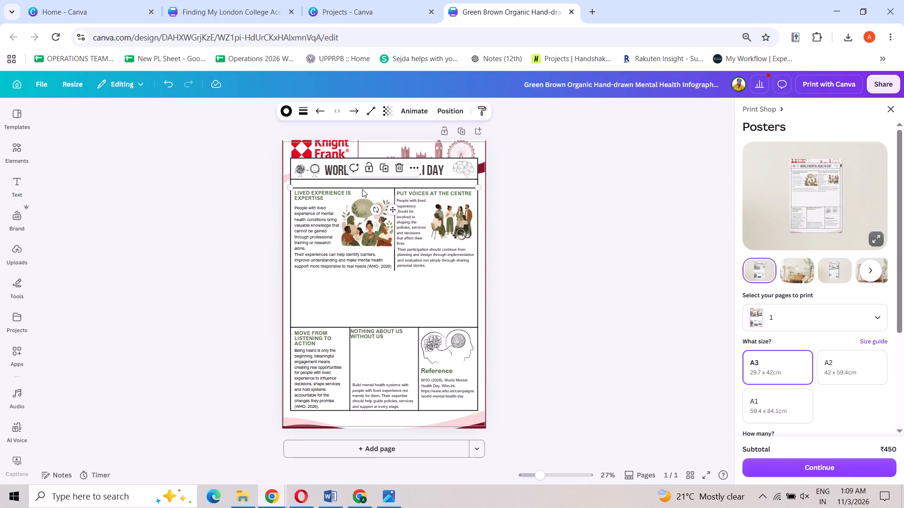
left_click(368, 178)
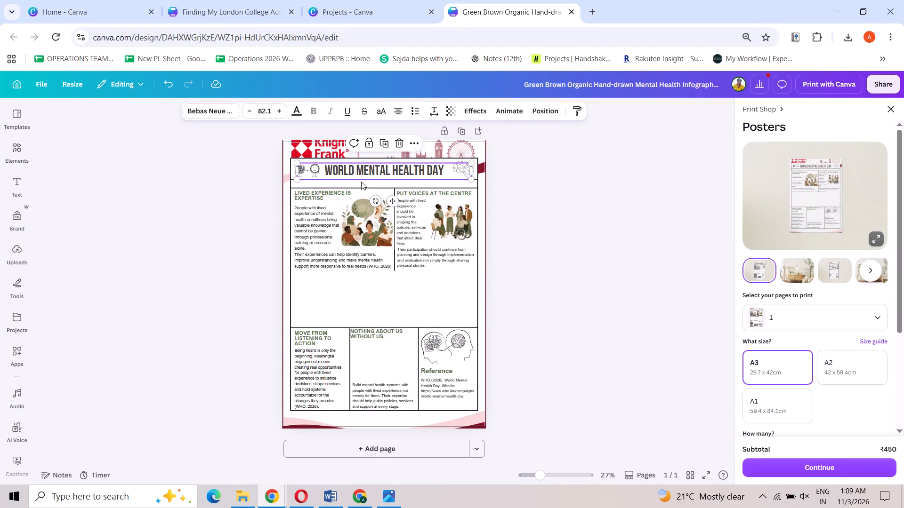
left_click(361, 182)
left_click(352, 180)
left_click(324, 200)
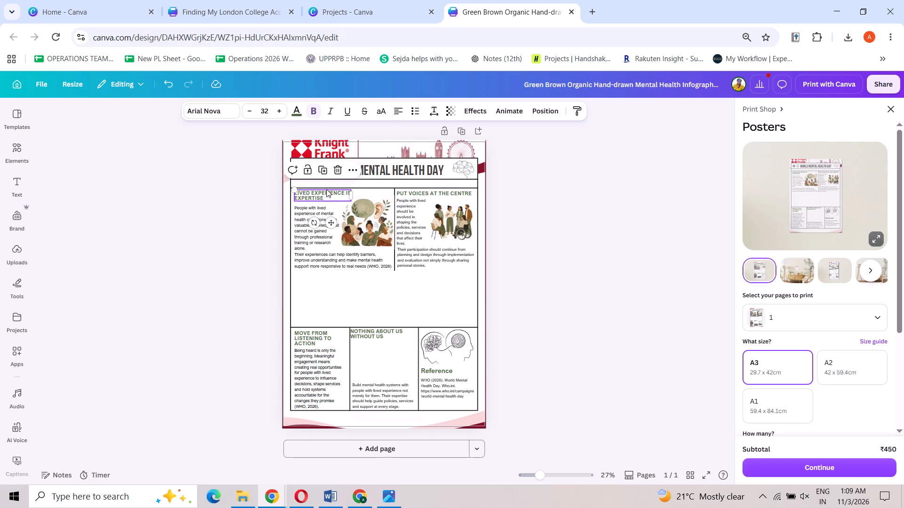
left_click(332, 182)
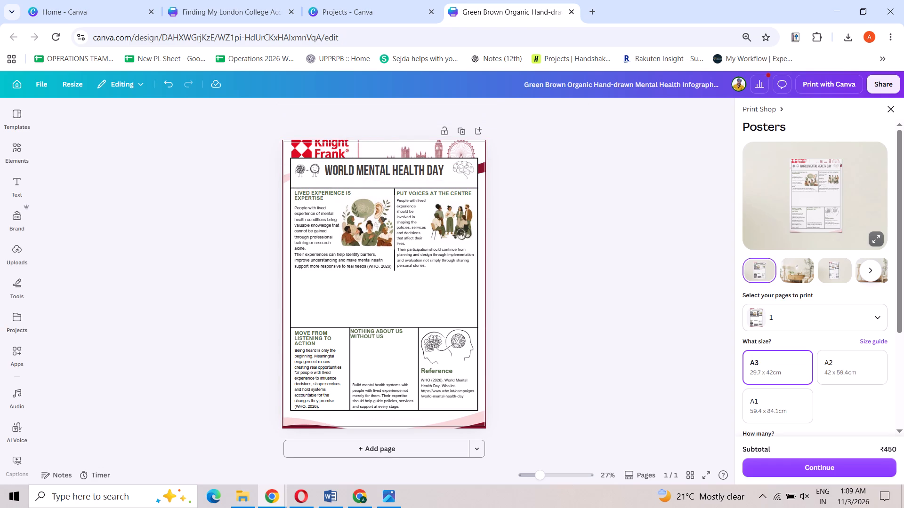
left_click_drag(348, 175, 348, 182)
left_click(318, 165)
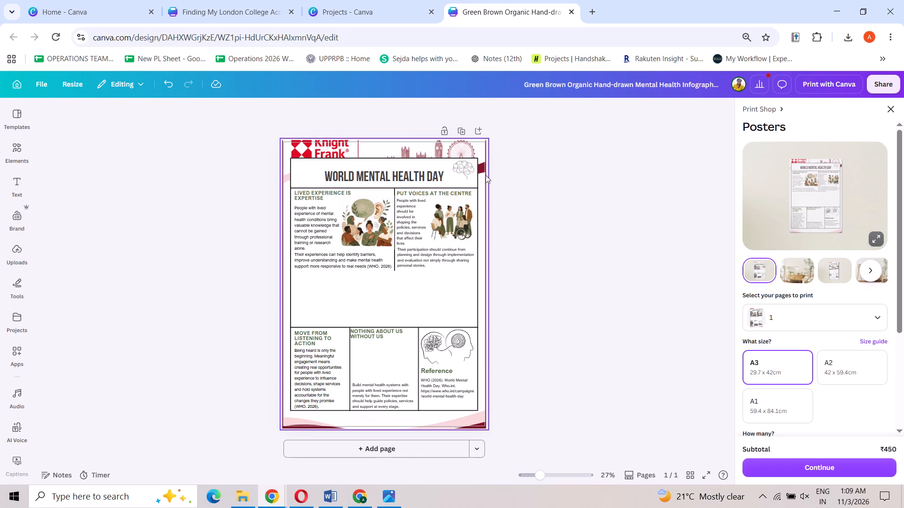
left_click(470, 166)
key("Delete")
left_click(558, 225)
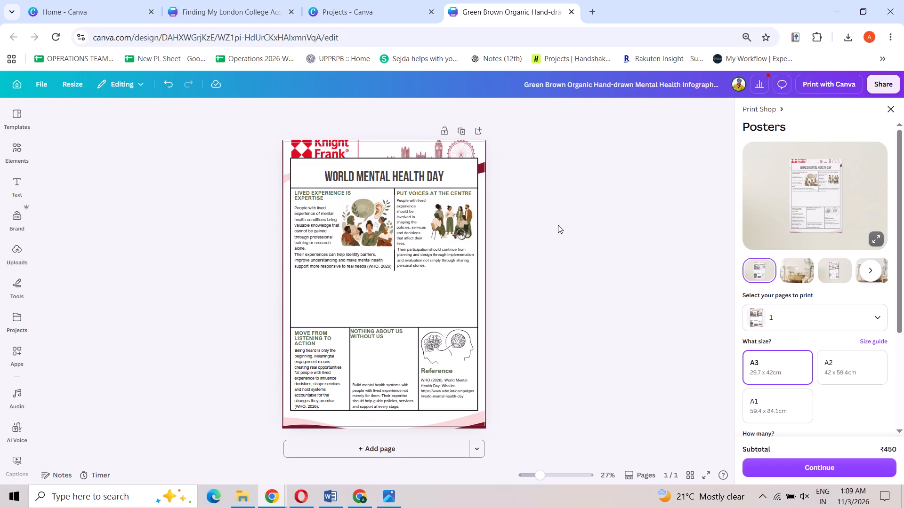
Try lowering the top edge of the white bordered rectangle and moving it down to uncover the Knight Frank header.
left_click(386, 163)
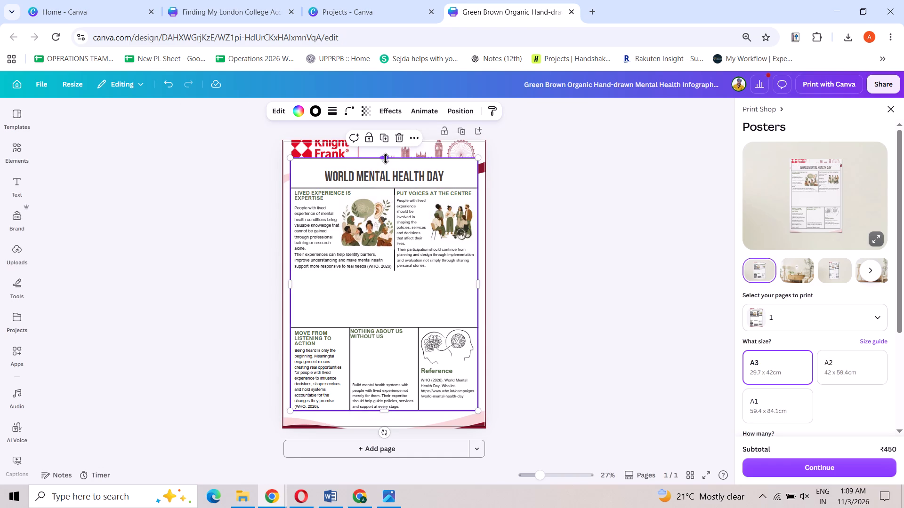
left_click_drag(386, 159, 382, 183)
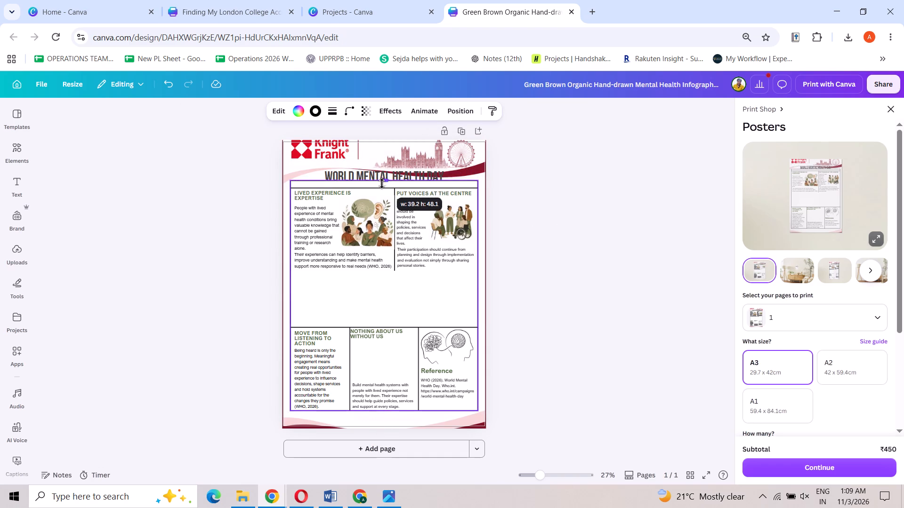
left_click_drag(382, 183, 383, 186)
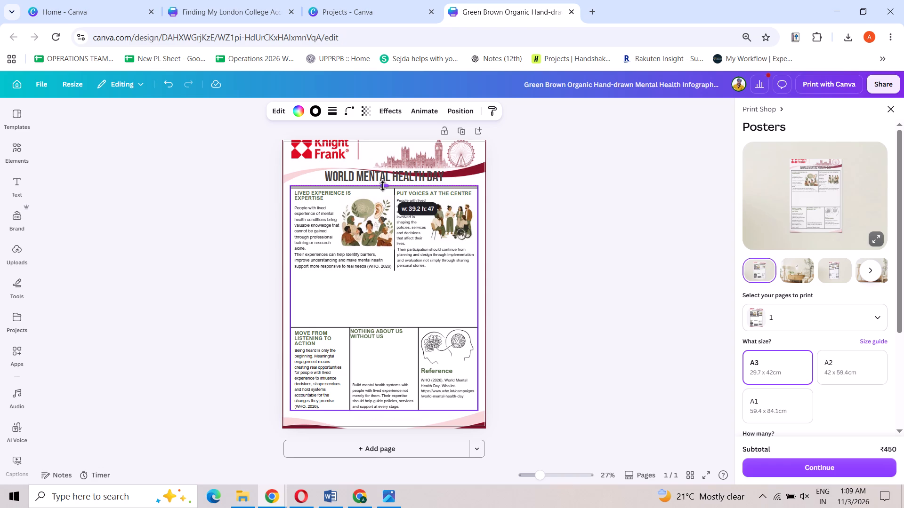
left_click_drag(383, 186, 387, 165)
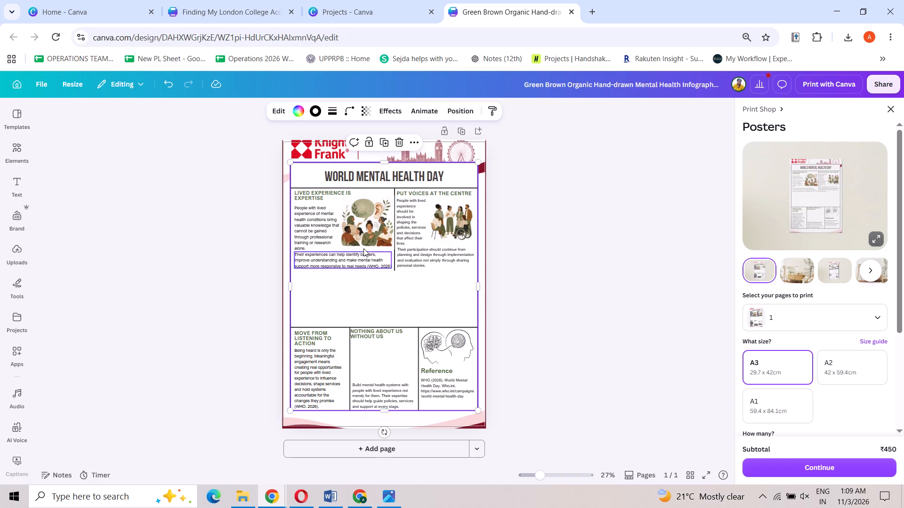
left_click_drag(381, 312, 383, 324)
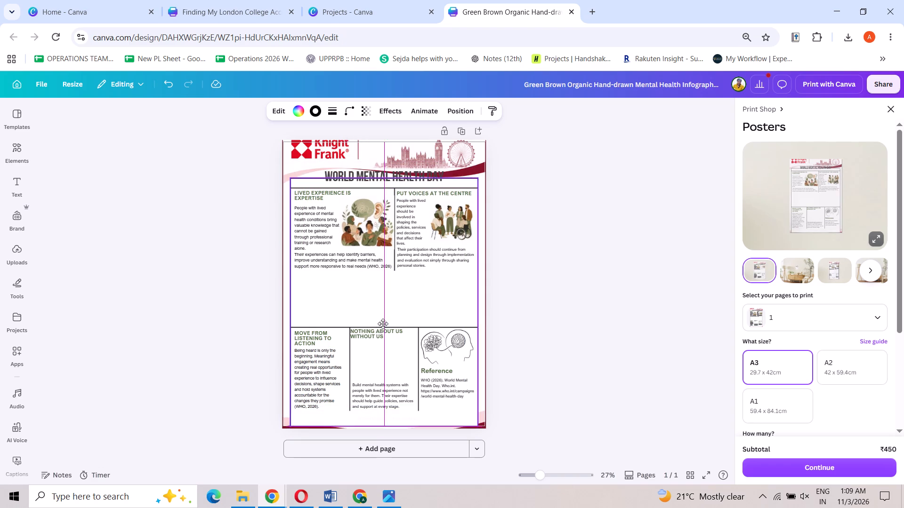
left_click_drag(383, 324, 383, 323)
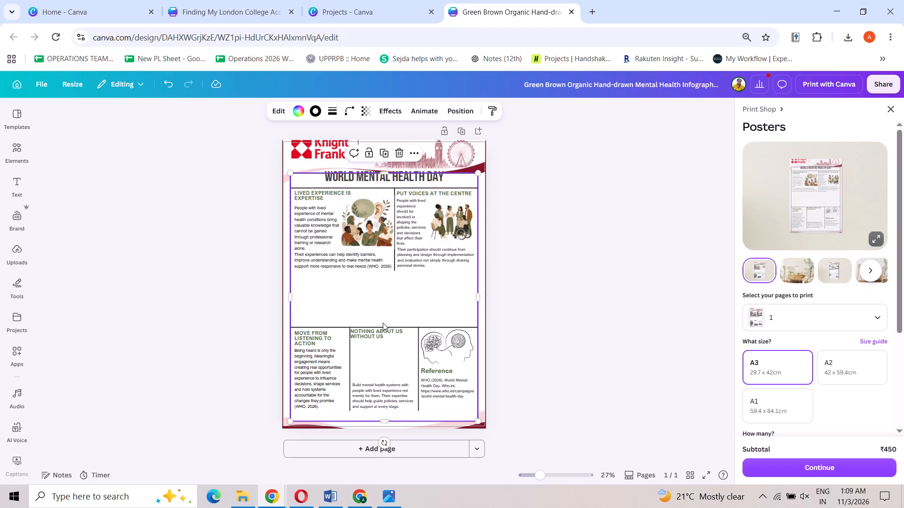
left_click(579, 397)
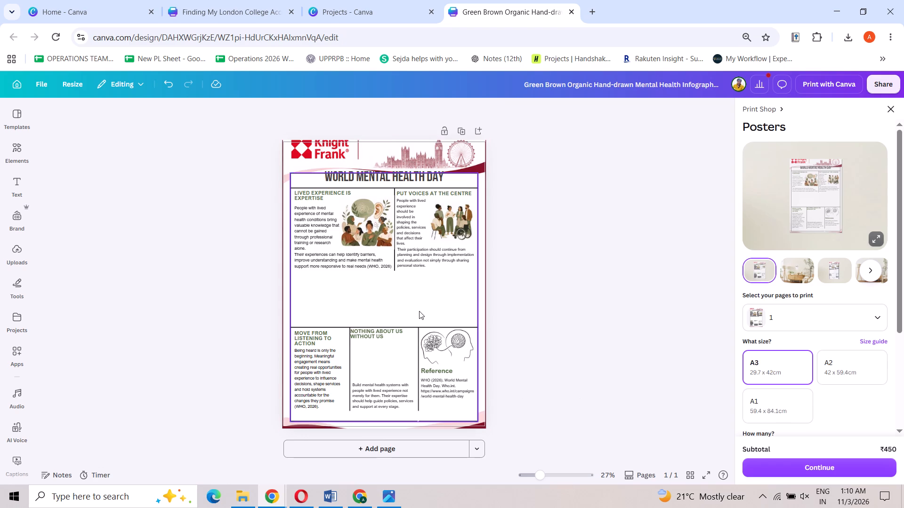
Delete the white bordered rectangle behind the infographic content.
left_click(419, 311)
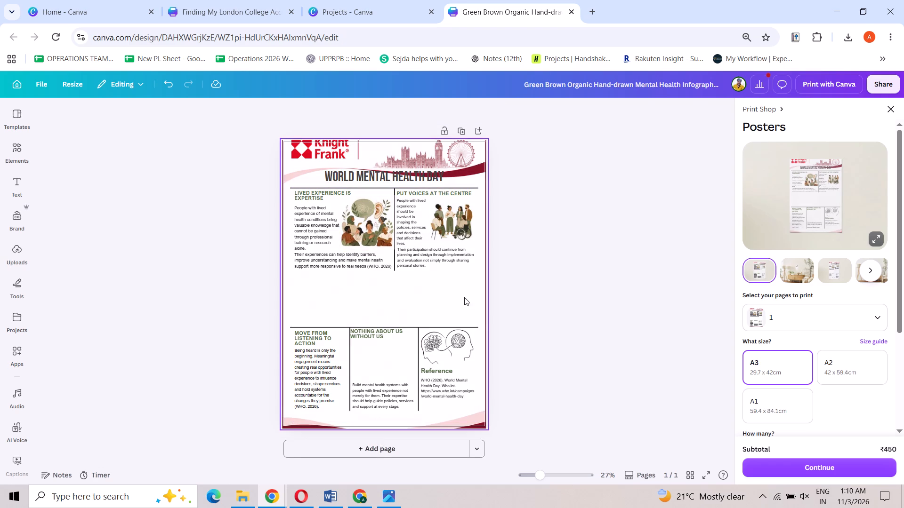
Move the Lived Experience and Put Voices sections together, with their dividers, down into the emptied middle area.
left_click_drag(475, 287, 290, 186)
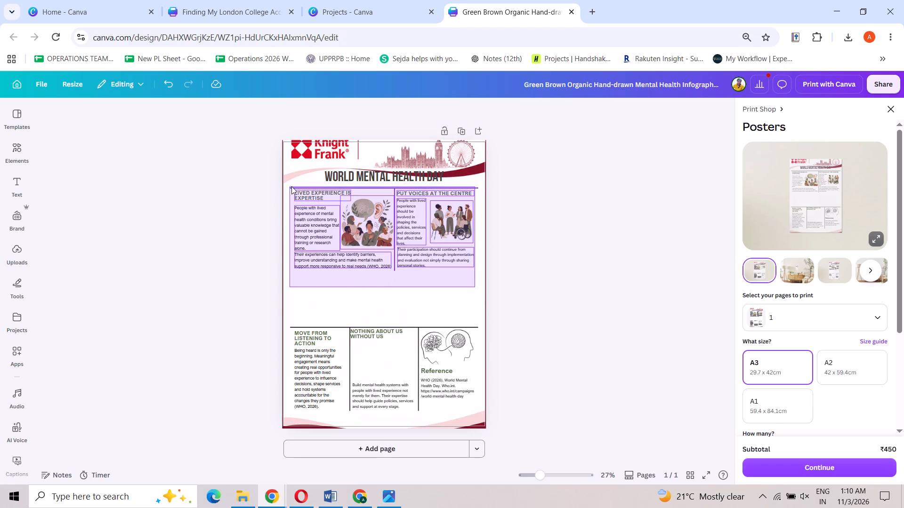
left_click_drag(366, 208, 366, 245)
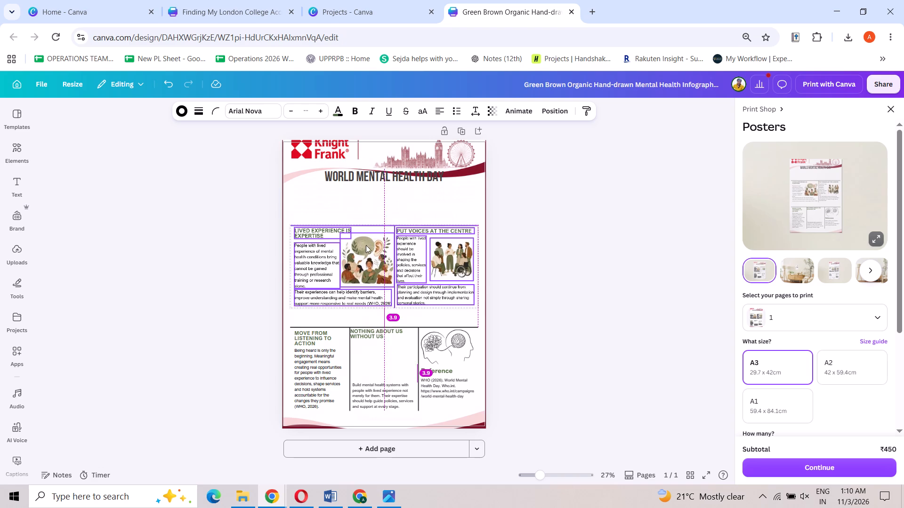
Move the World Mental Health Day title down below the curved band of the Knight Frank header.
left_click(369, 182)
left_click_drag(375, 177, 374, 196)
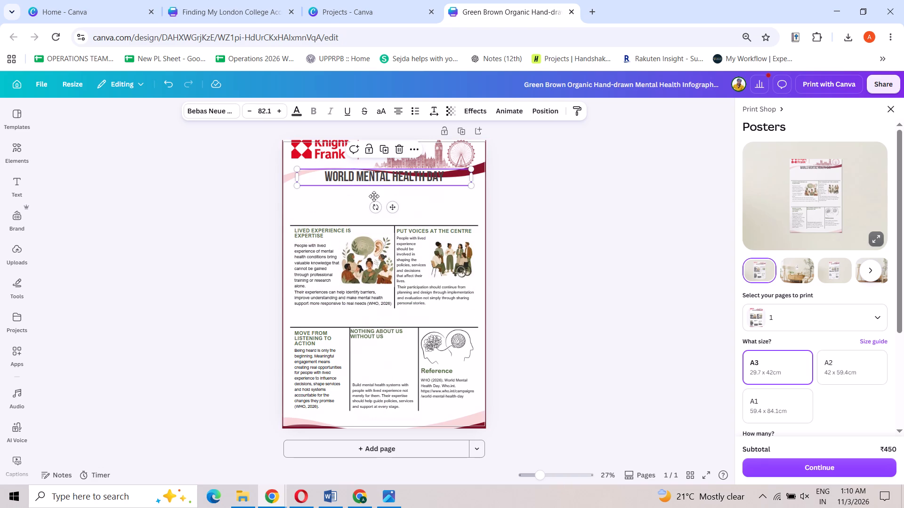
left_click_drag(374, 196, 373, 187)
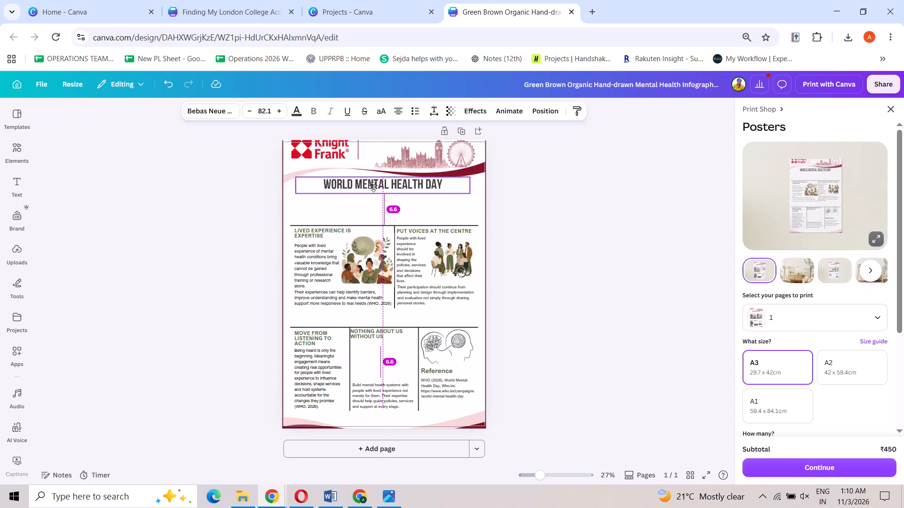
left_click_drag(373, 187, 373, 186)
Detach the Knight Frank background image and shift it down within its page-sized crop to show the complete logo and skyline.
left_click(430, 157)
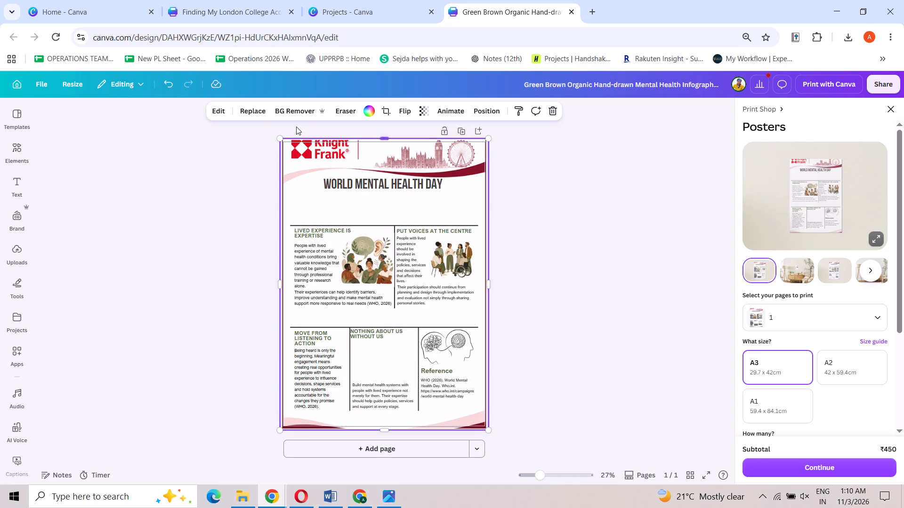
left_click(281, 139)
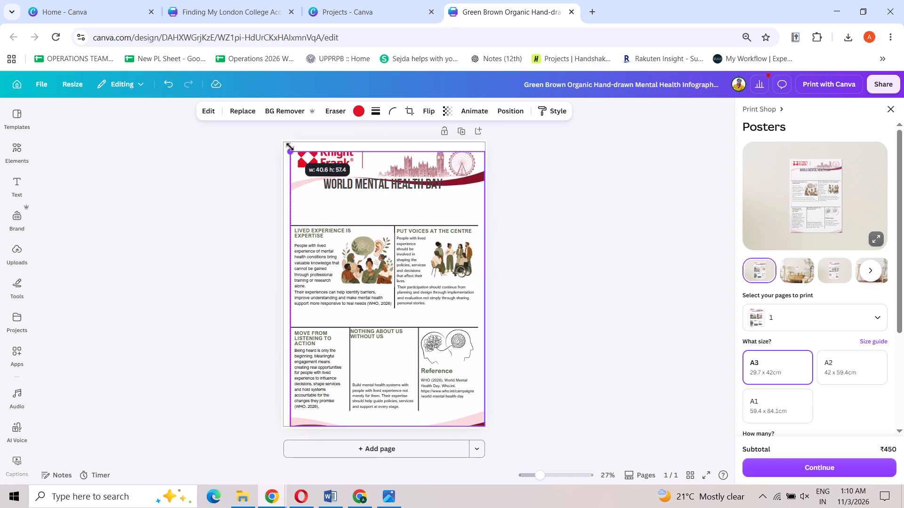
double_click(335, 152)
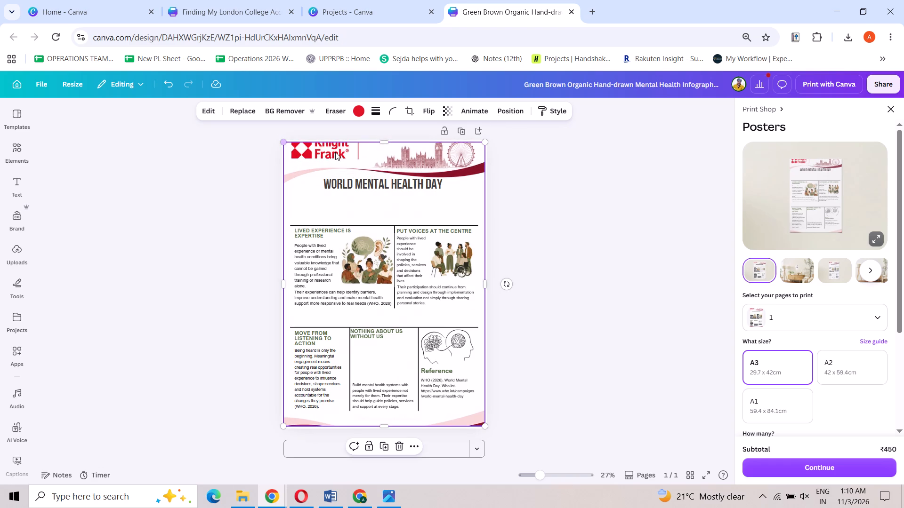
left_click_drag(335, 153, 335, 182)
double_click(509, 213)
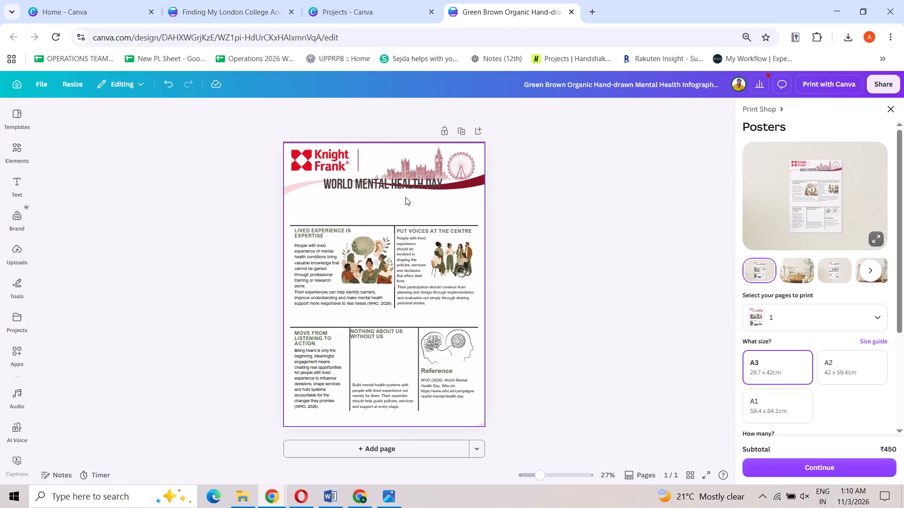
Move the World Mental Health Day title down clear of the repositioned header's curved band.
left_click_drag(390, 182, 390, 195)
Shift the Knight Frank background image slightly up within its crop so the header sits higher on the page.
double_click(436, 159)
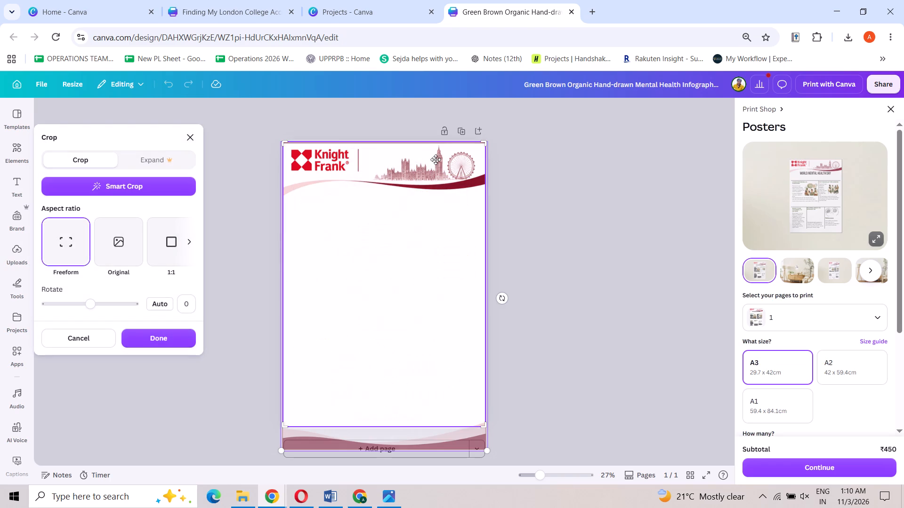
left_click_drag(412, 170, 412, 161)
left_click(407, 215)
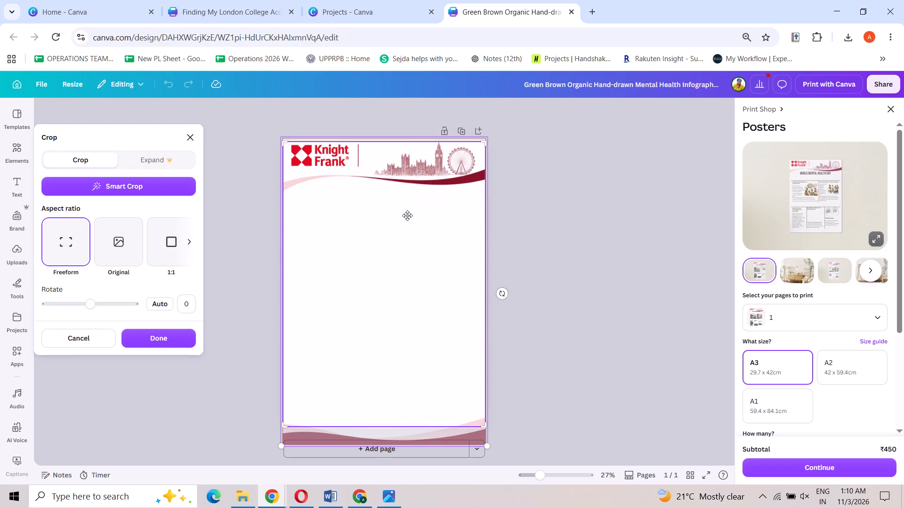
left_click(150, 344)
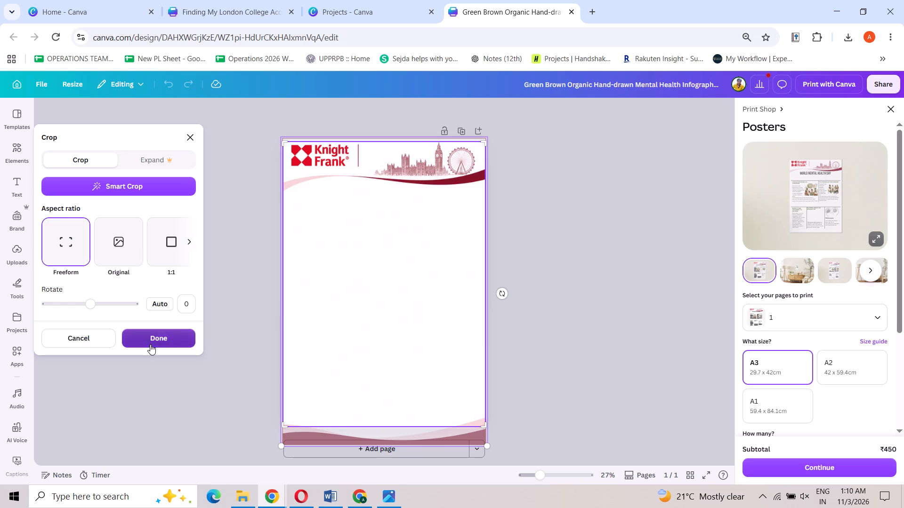
Nudge the title below the header's curved band and replace its text with "Finding My London College Accommodation: A Customer Journey Experience with Knight Frank".
left_click(404, 194)
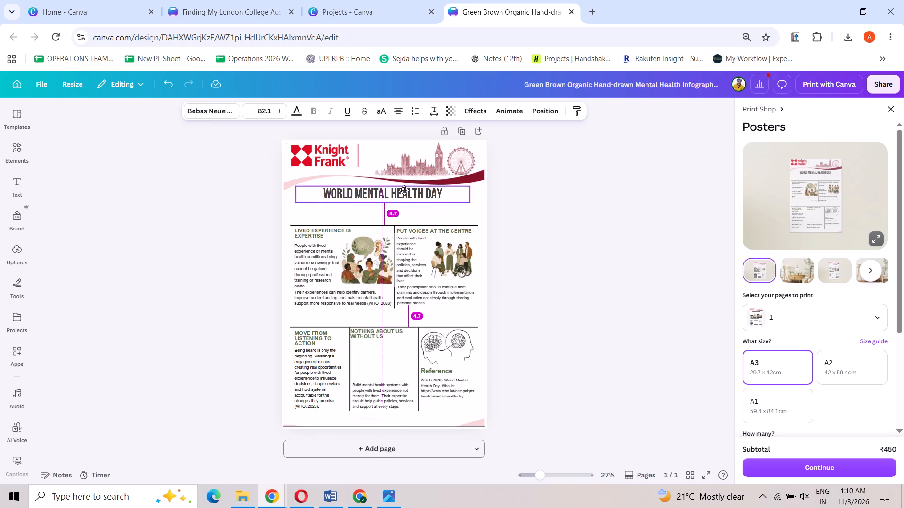
triple_click(404, 190)
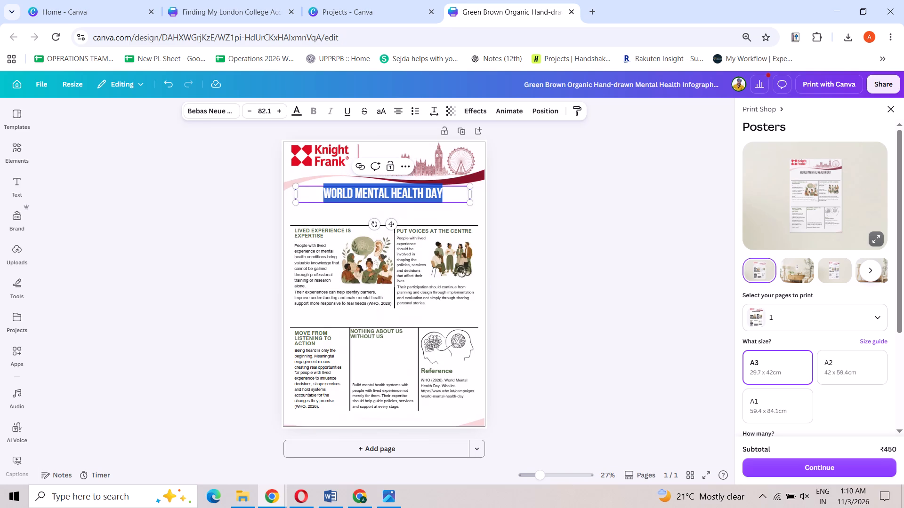
key("super+v")
left_click(414, 252)
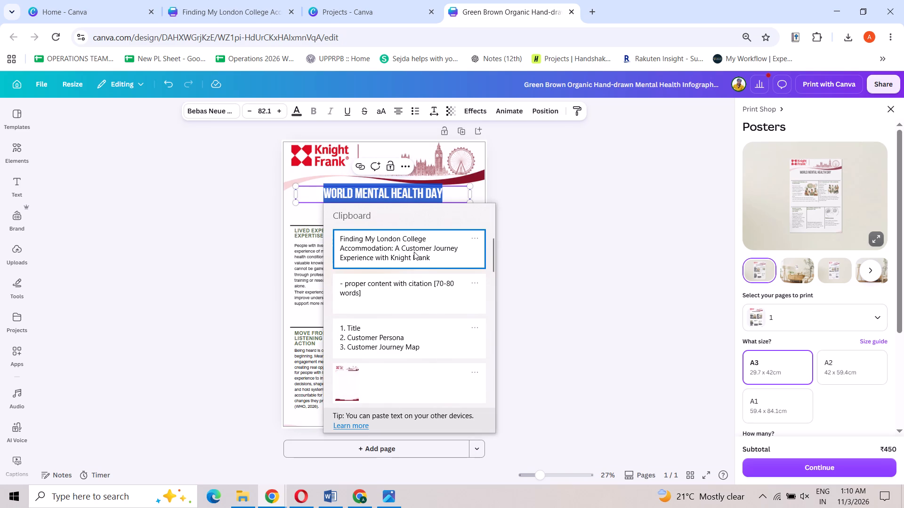
key("ctrl+v")
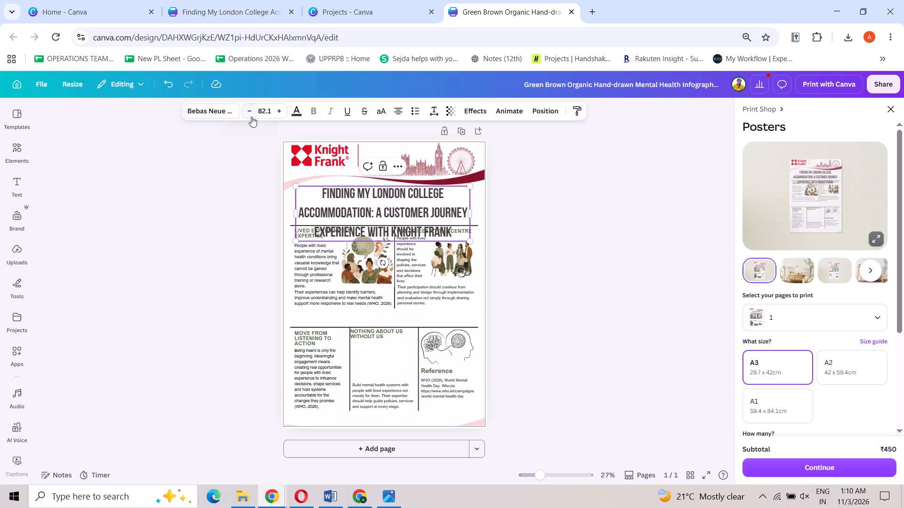
Reduce the poster title's font size to 56.1 so it fits on two lines.
triple_click(251, 117)
triple_click(251, 117)
triple_click(251, 117)
triple_click(251, 117)
triple_click(251, 117)
triple_click(251, 117)
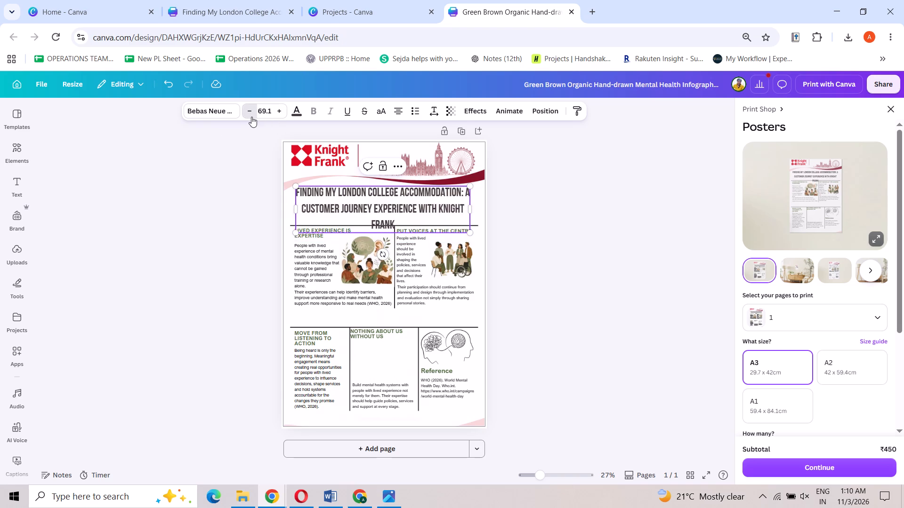
triple_click(251, 117)
triple_click(251, 117)
double_click(251, 117)
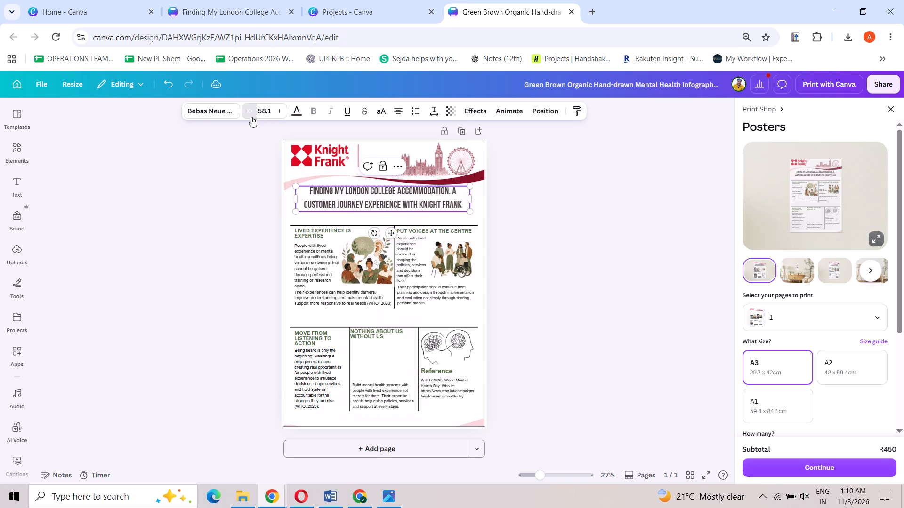
left_click(251, 117)
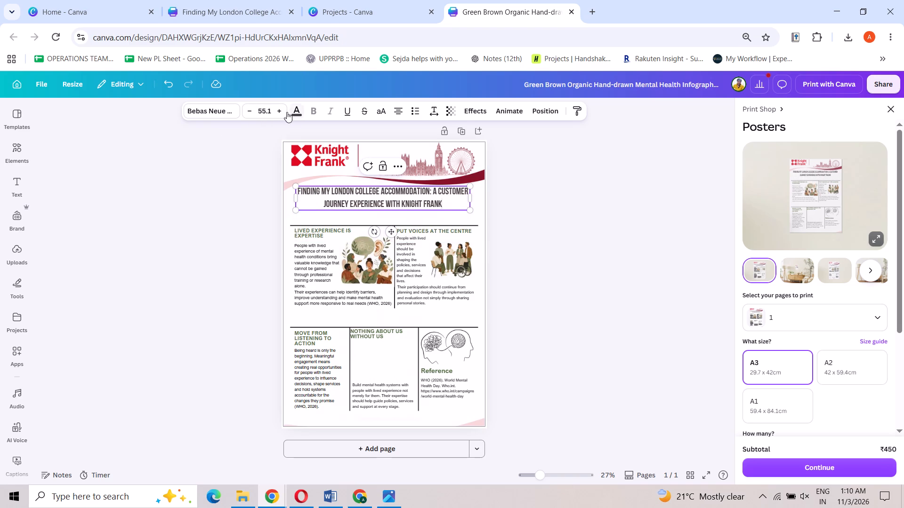
left_click(283, 112)
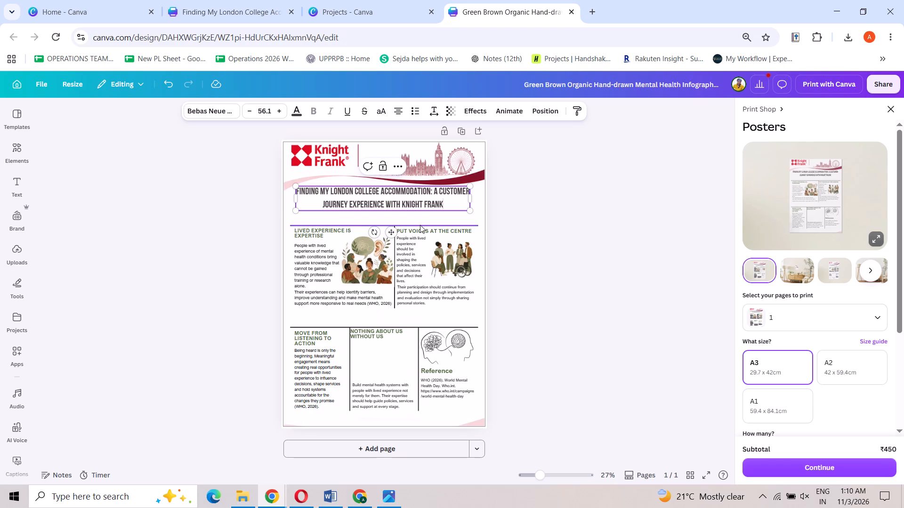
Move the horizontal divider above the Lived Experience section up to just beneath the two-line title.
left_click(420, 225)
left_click_drag(420, 225, 420, 214)
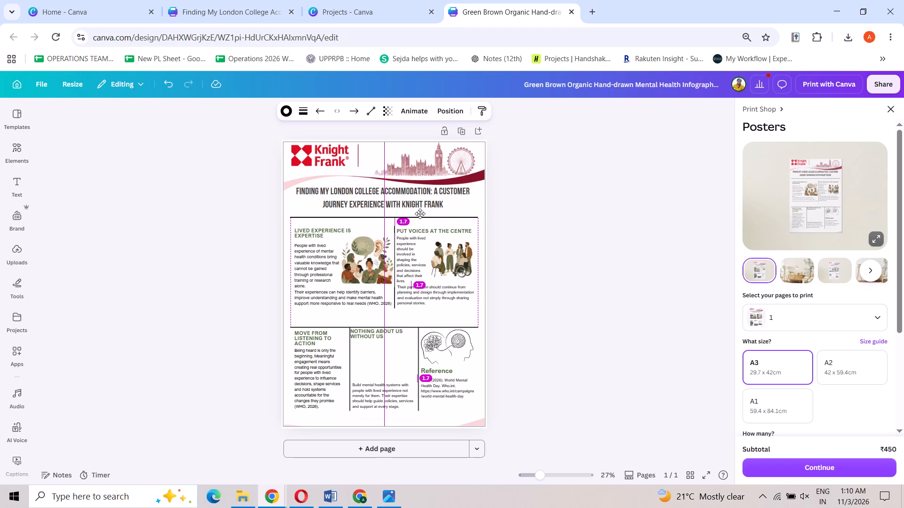
left_click_drag(420, 214, 420, 213)
left_click(565, 215)
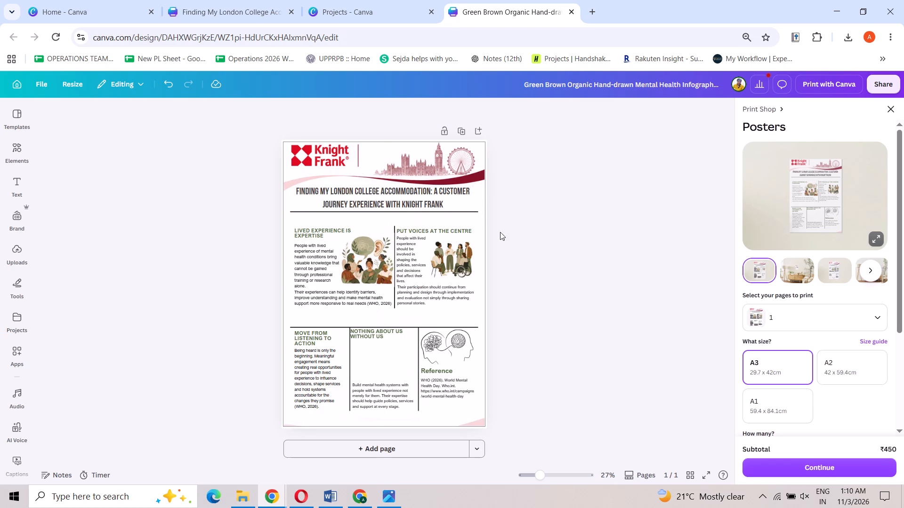
left_click(376, 192)
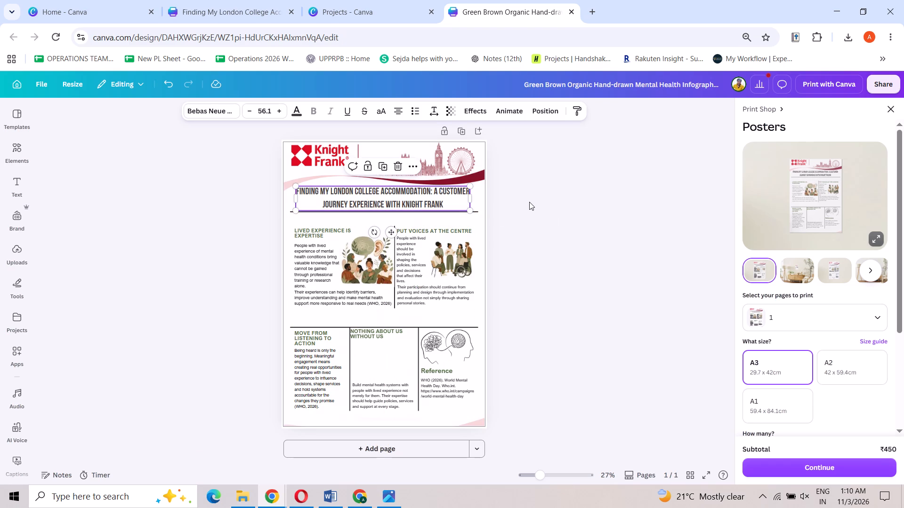
left_click(529, 202)
Replace the "Lived Experience is Expertise" heading with "PERSONA".
left_click(335, 239)
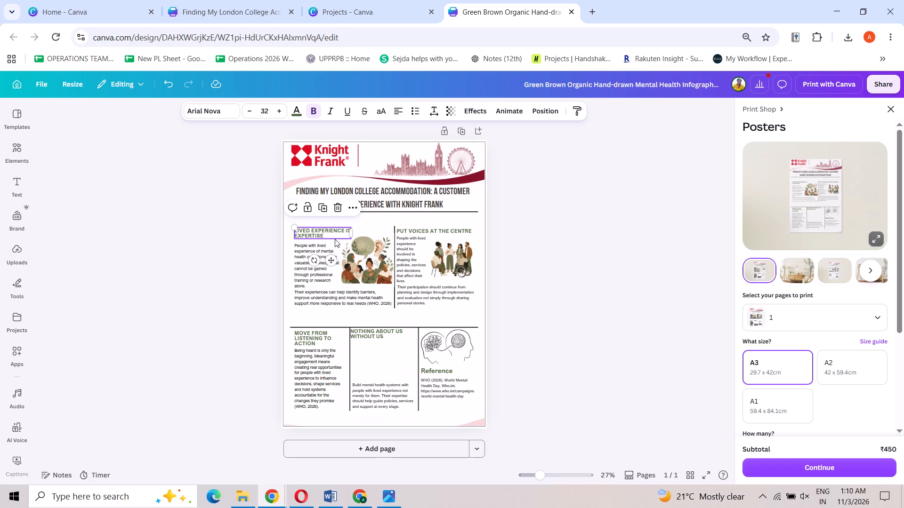
double_click(324, 230)
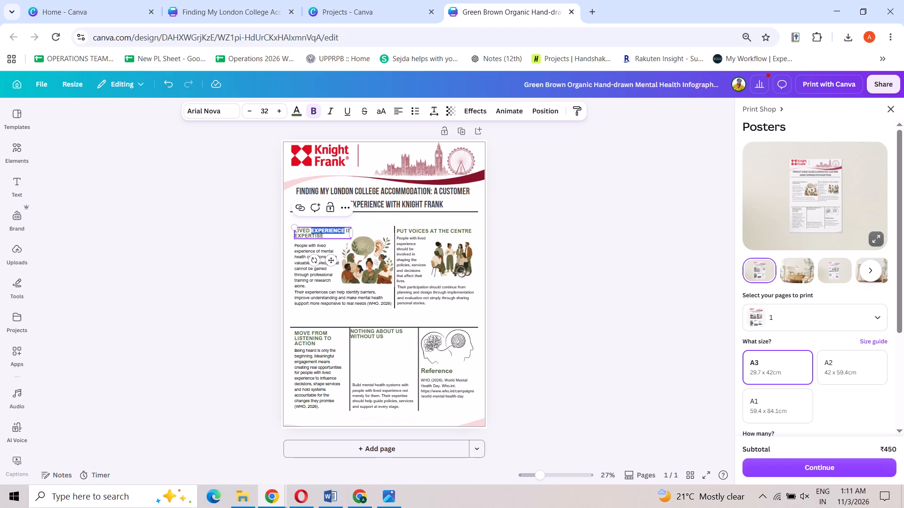
key("ctrl+a")
type("PERSONA")
left_click(575, 265)
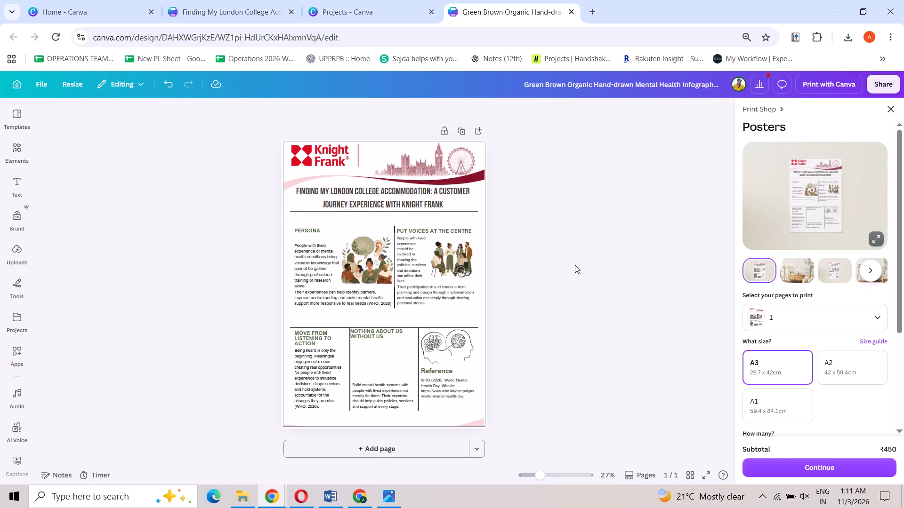
Move the PERSONA heading up to just below the title divider, near the page's left margin.
left_click_drag(313, 231, 307, 218)
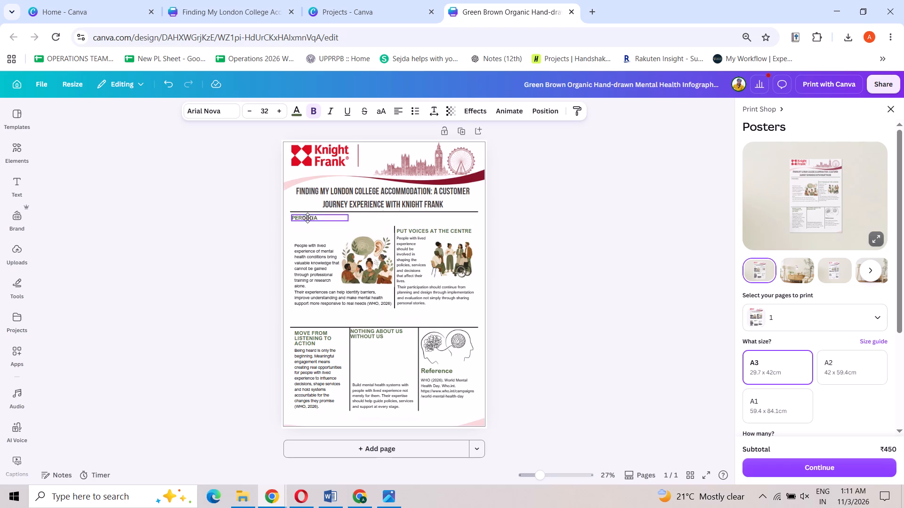
left_click_drag(307, 218, 309, 220)
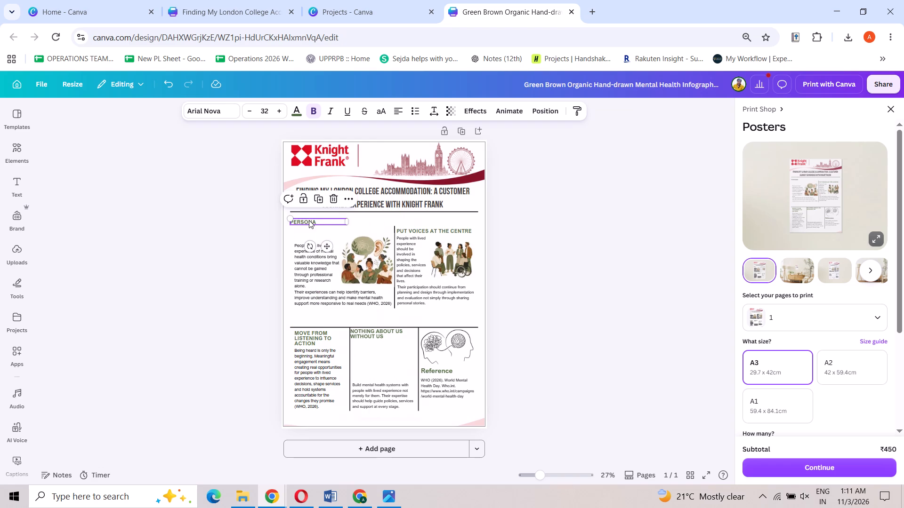
Delete the speech-bubble people illustration and both body paragraphs beneath the PERSONA heading.
left_click(321, 246)
left_click(390, 265)
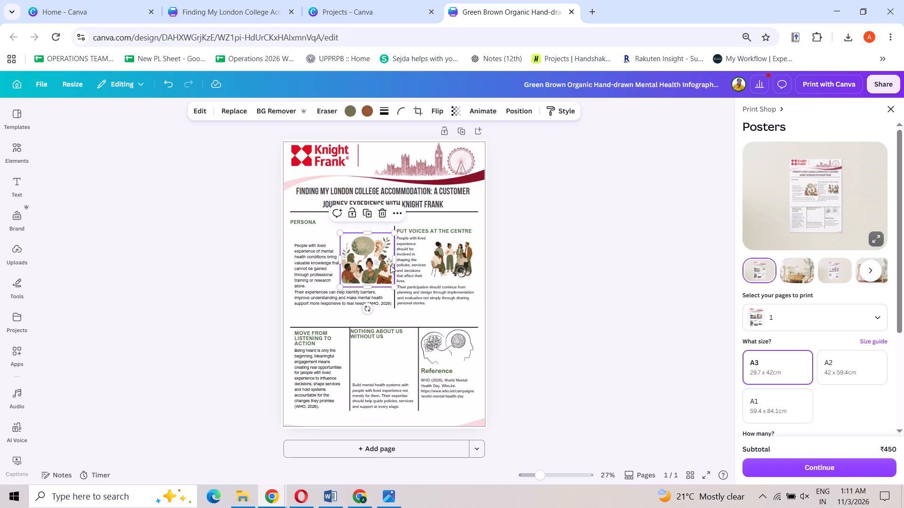
key("Delete")
left_click(336, 275)
key("Delete")
left_click(336, 284)
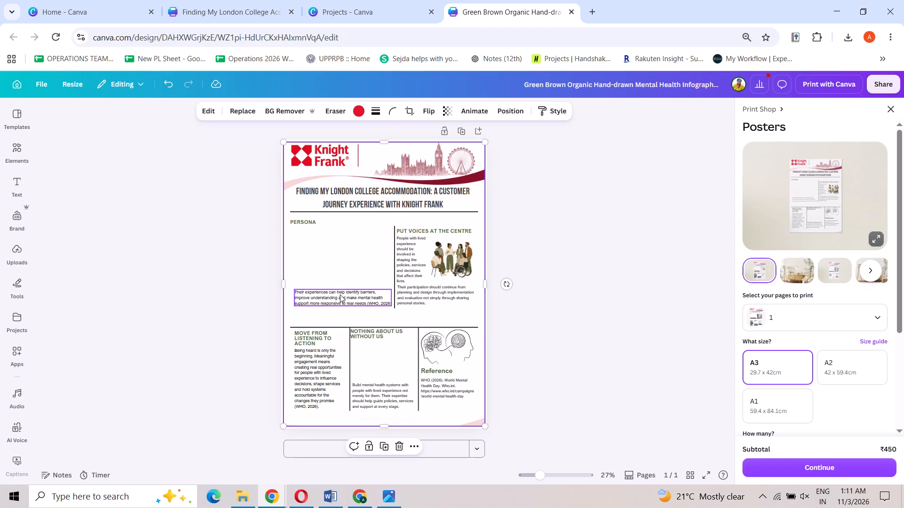
left_click(340, 294)
key("Delete")
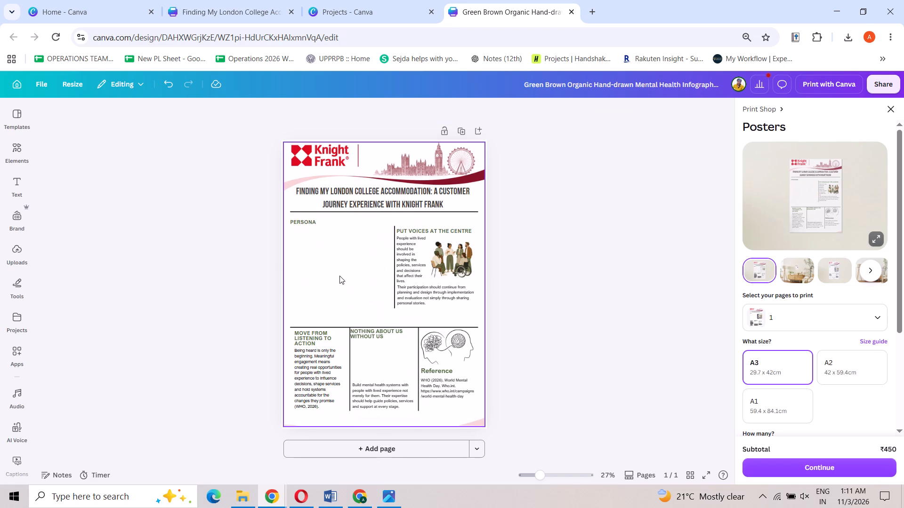
Copy the London Student Housing Persona image from the Downloads folder in File Explorer and paste it into the Canva poster.
left_click(244, 495)
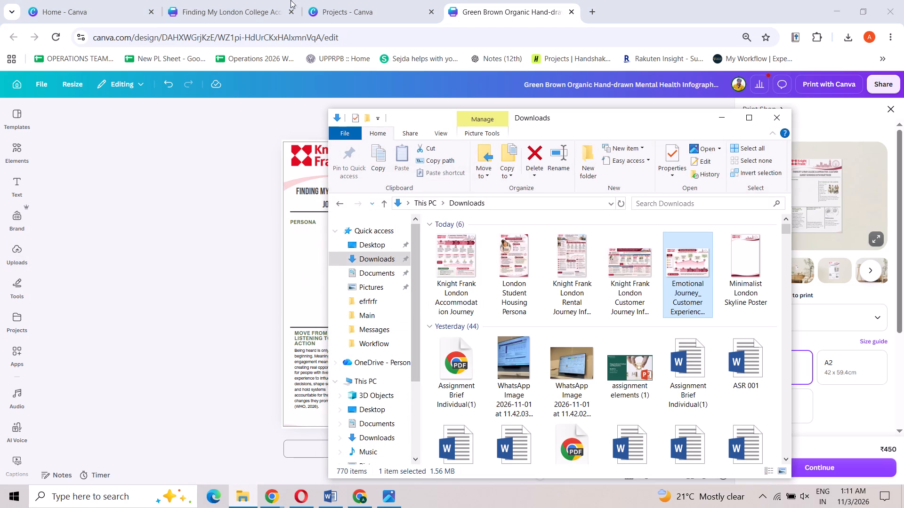
left_click(280, 500)
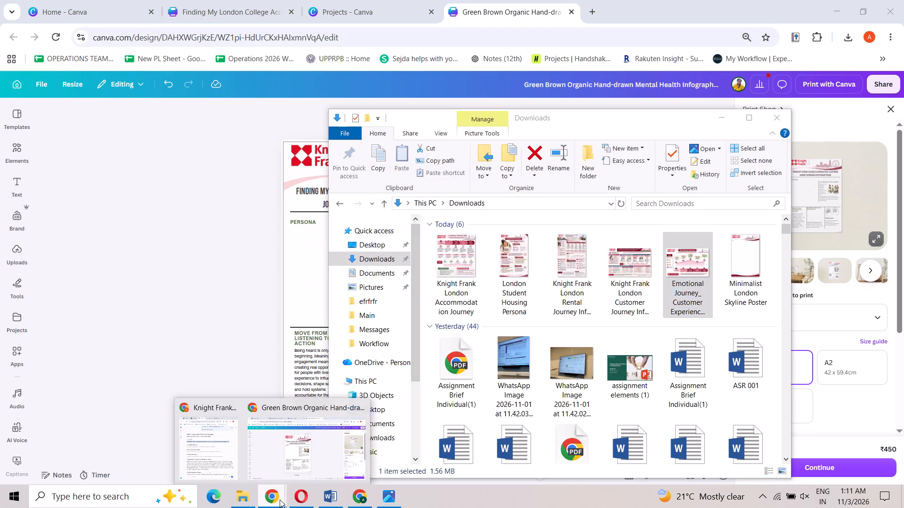
left_click(210, 457)
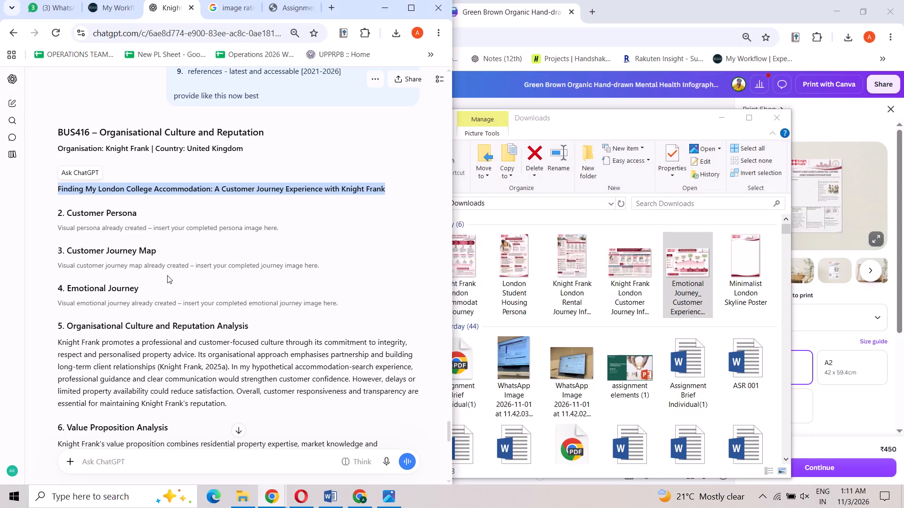
left_click(599, 214)
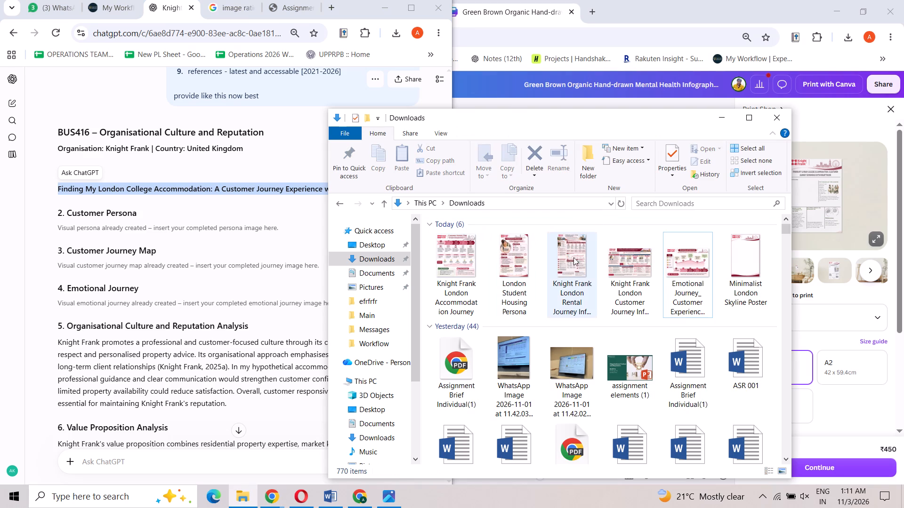
left_click(513, 257)
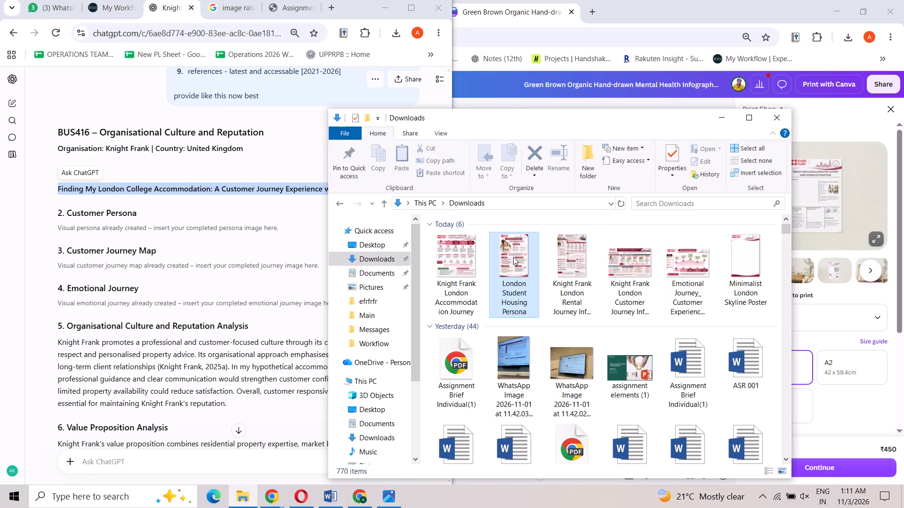
right_click(500, 260)
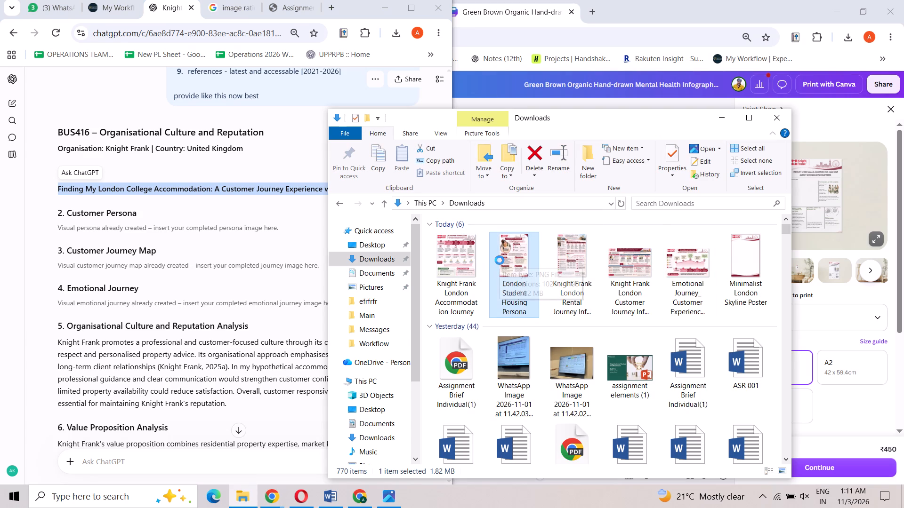
left_click(366, 261)
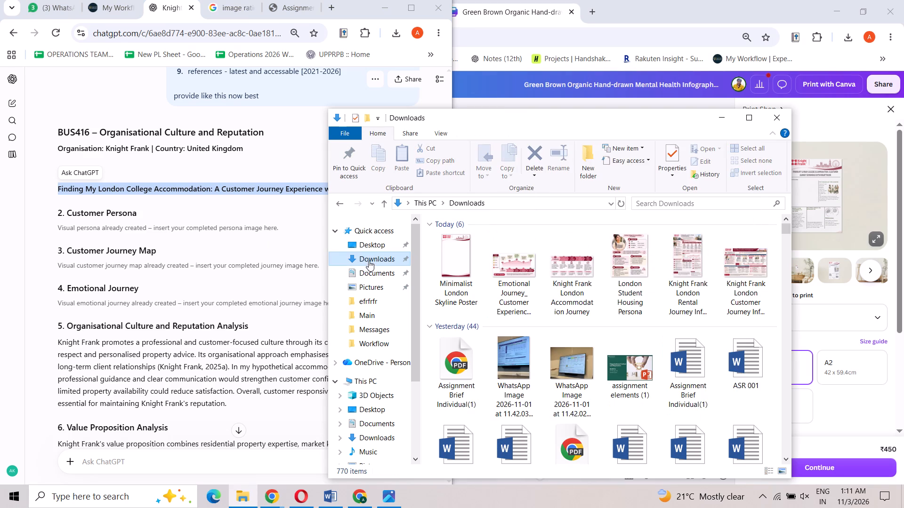
right_click(627, 258)
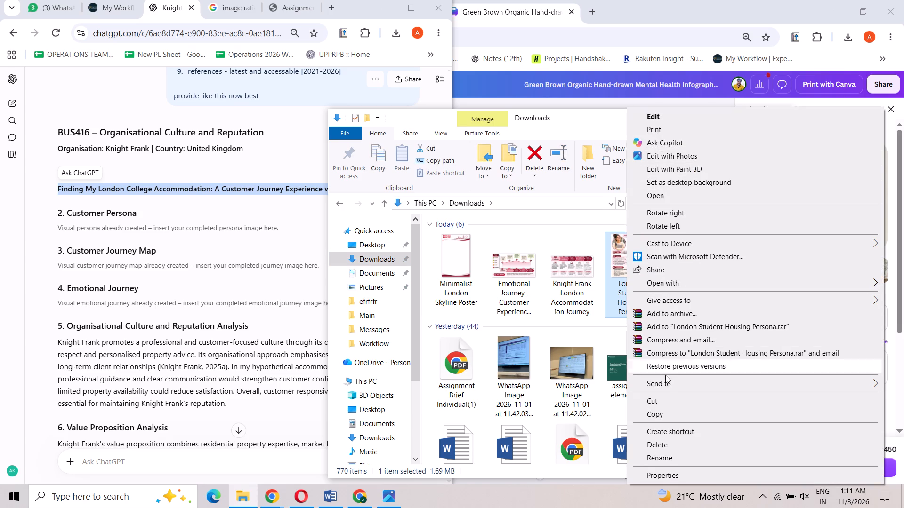
left_click(656, 412)
left_click(649, 0)
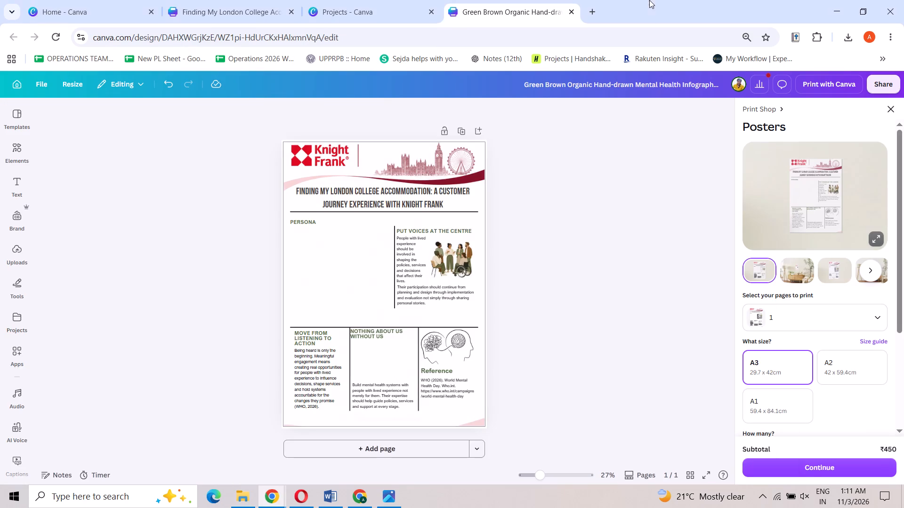
left_click(532, 275)
key("ctrl+v")
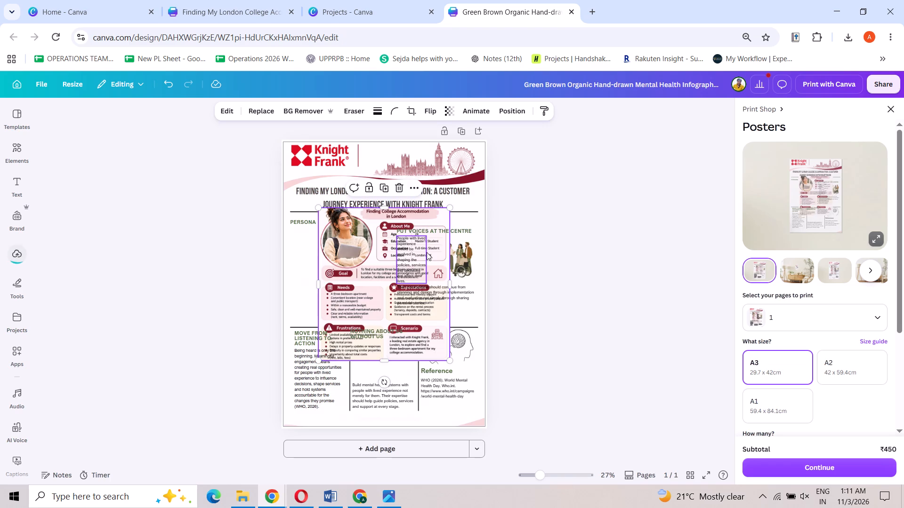
Shrink the pasted persona image to fit the first column and place it beneath the PERSONA heading, aligned with the page's left margin.
left_click_drag(317, 209, 348, 246)
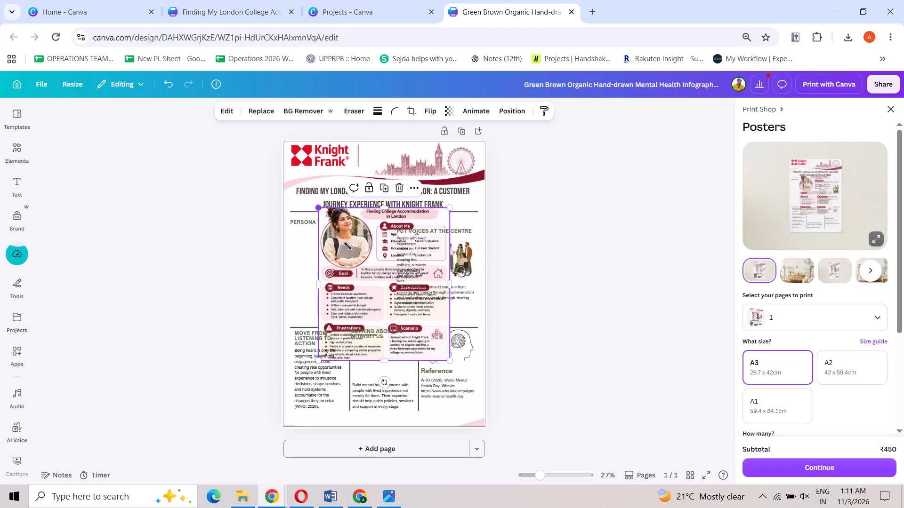
left_click_drag(348, 246, 372, 271)
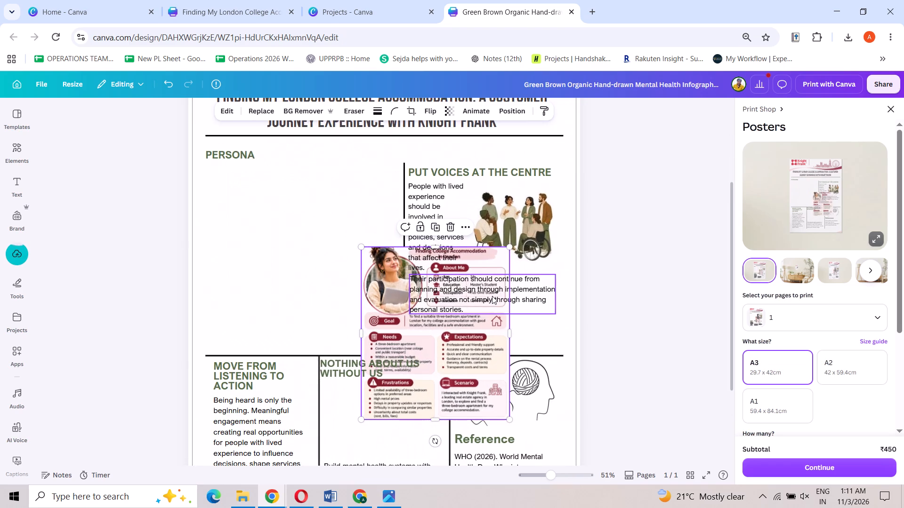
double_click(356, 258)
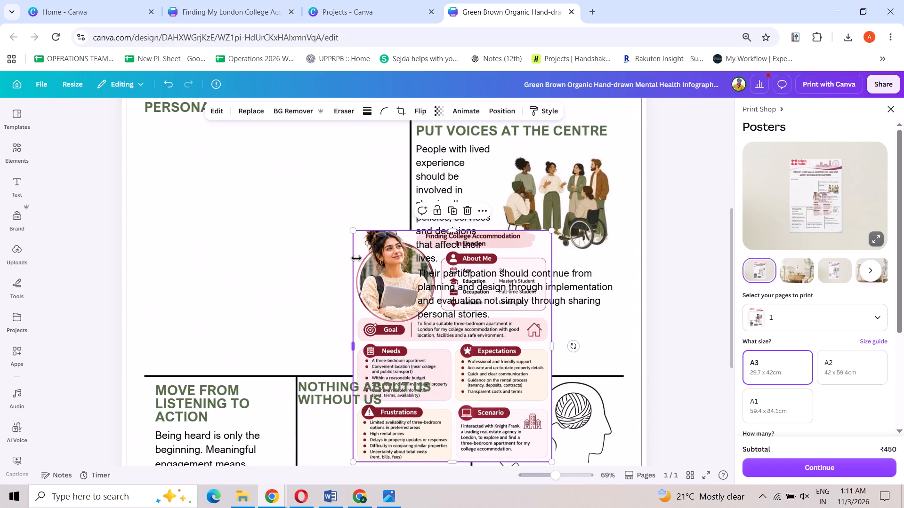
left_click_drag(372, 266, 169, 153)
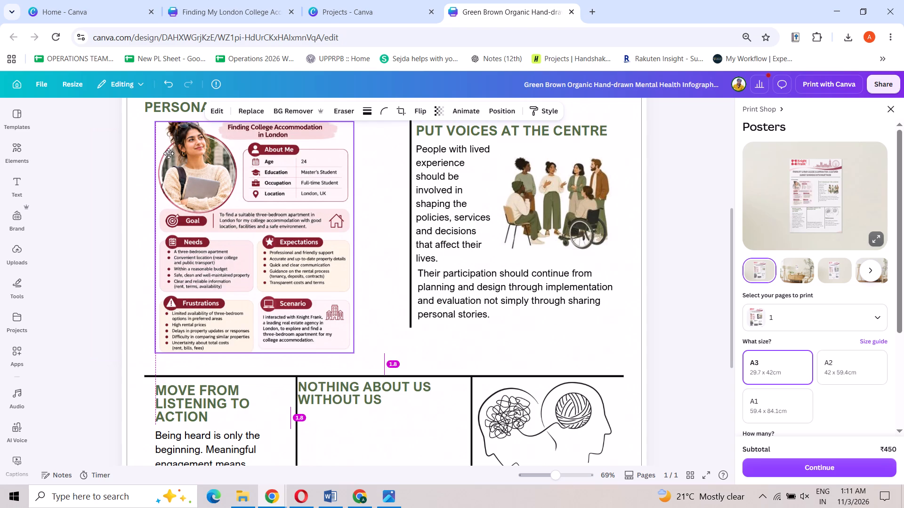
left_click_drag(169, 153, 164, 151)
scroll(286, 281, "up", 1)
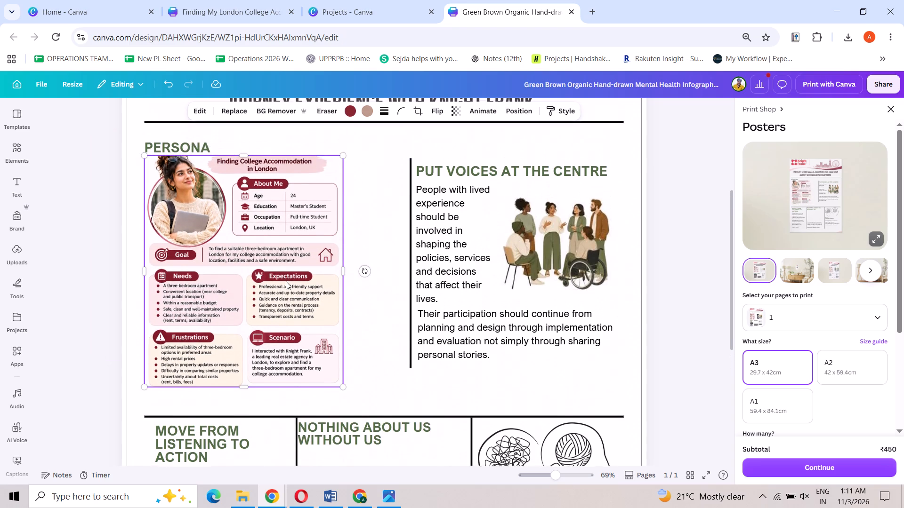
scroll(286, 281, "up", 1)
left_click_drag(251, 306, 252, 312)
Move the PERSONA heading up slightly, closer to the title divider and aligned with the left margin.
left_click_drag(177, 172, 177, 161)
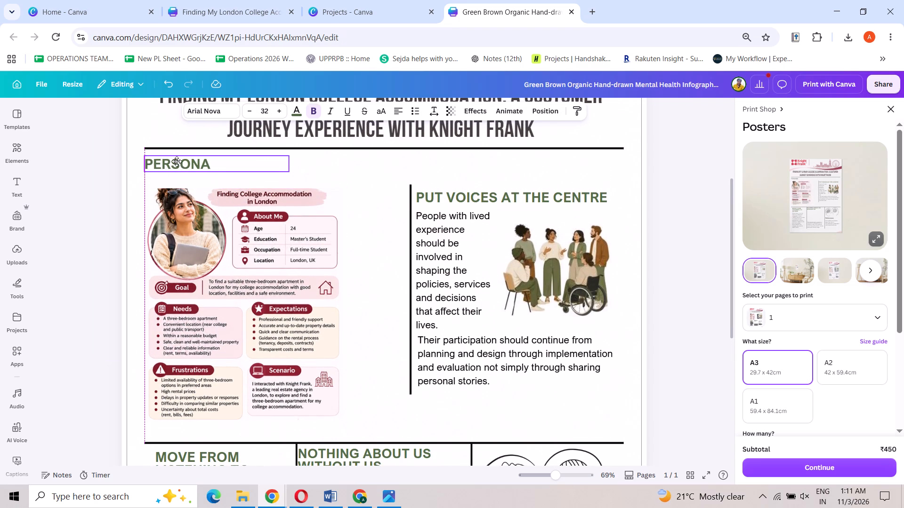
left_click_drag(177, 161, 178, 163)
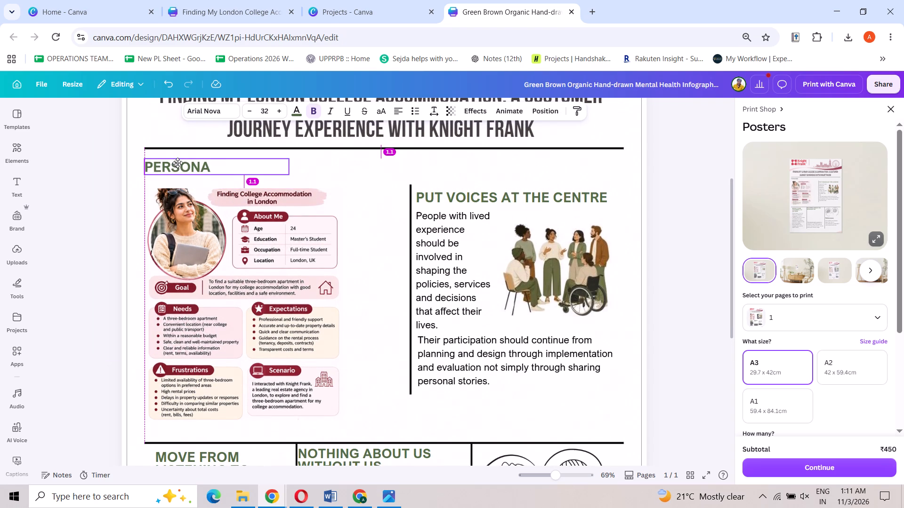
left_click_drag(178, 163, 178, 162)
Move the persona image up directly under the PERSONA heading and trim its right edge slightly.
left_click_drag(190, 208, 188, 205)
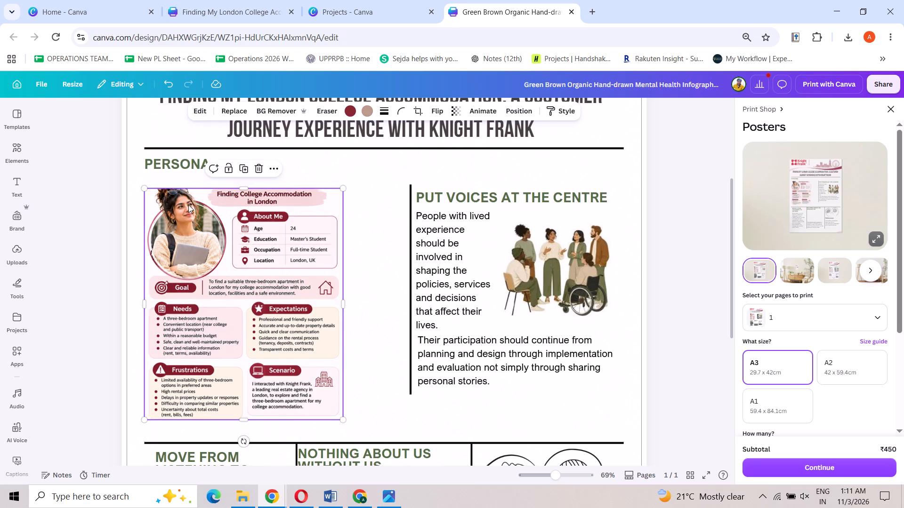
left_click_drag(188, 205, 188, 194)
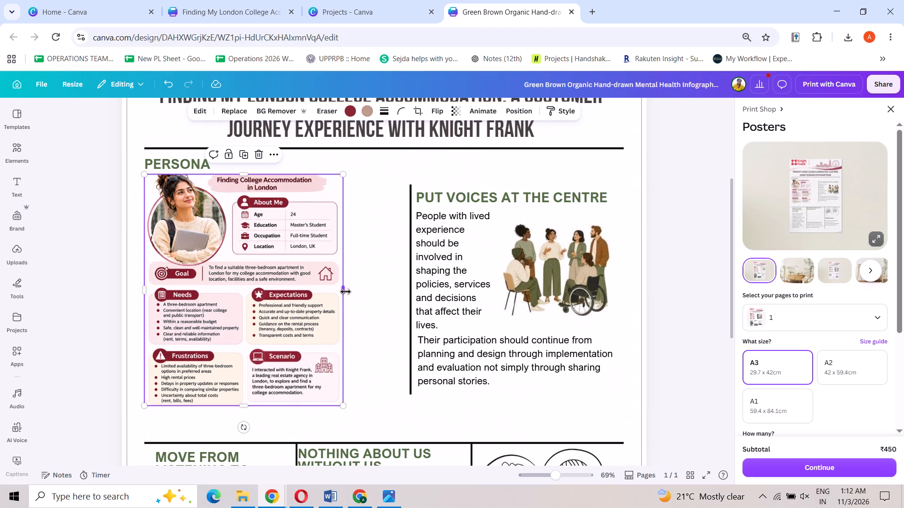
left_click(346, 292)
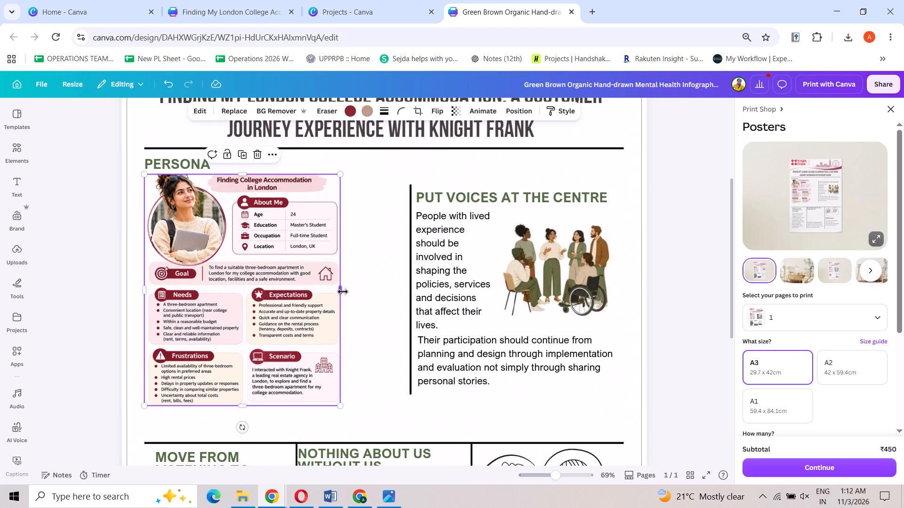
left_click(370, 387)
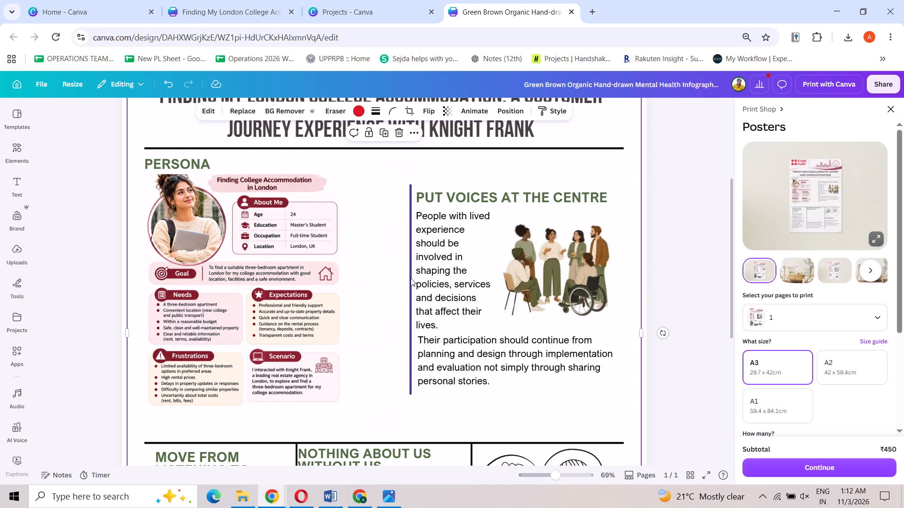
Move the vertical divider beside the persona image, starting at the title divider, and lengthen it to just below the image.
left_click_drag(411, 278, 354, 243)
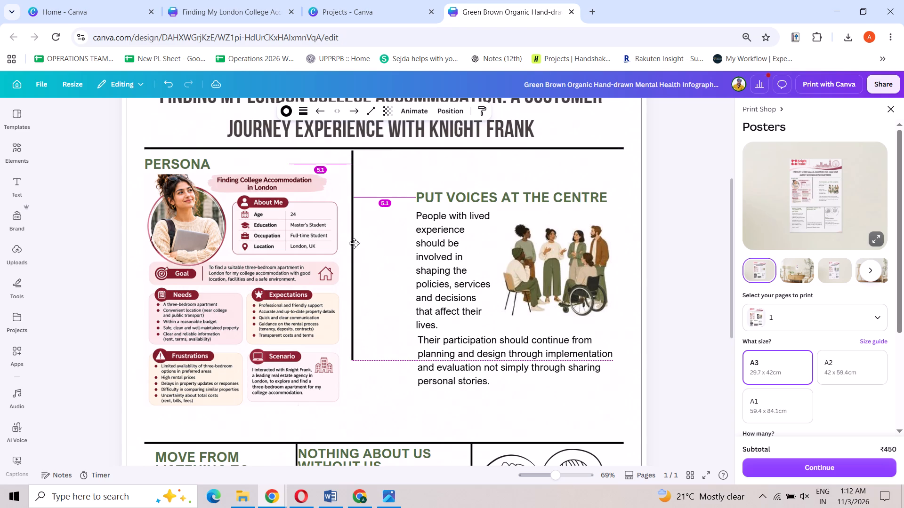
left_click_drag(354, 243, 349, 241)
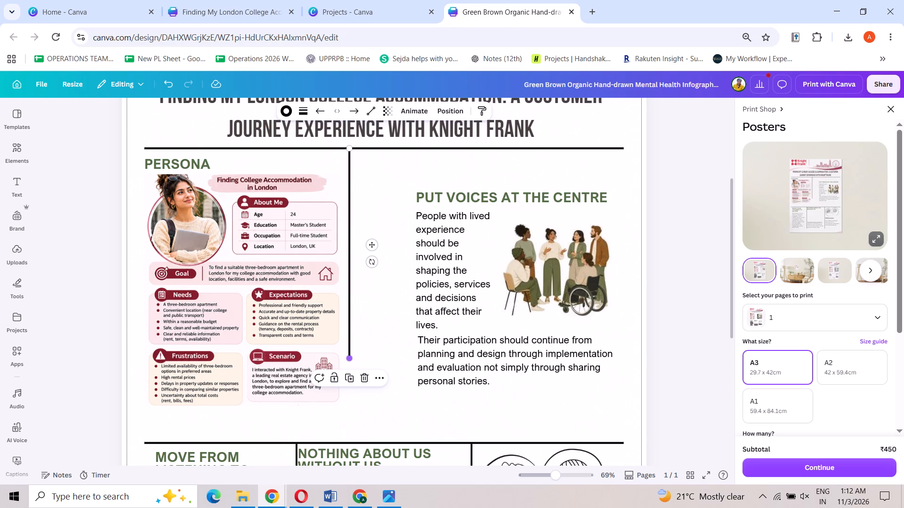
left_click_drag(349, 356, 347, 413, "ctrl")
Raise the horizontal divider above the lower sections to just beneath the persona image.
left_click_drag(299, 442, 299, 417)
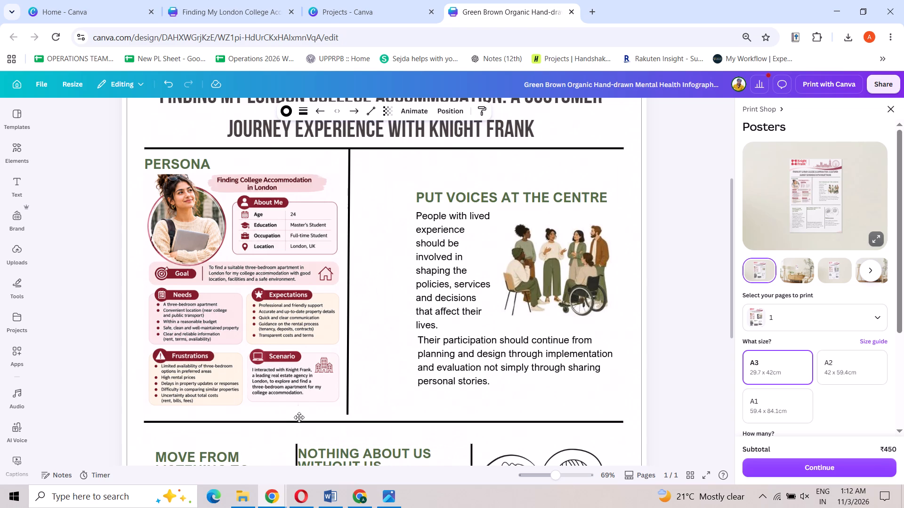
left_click_drag(299, 417, 299, 416)
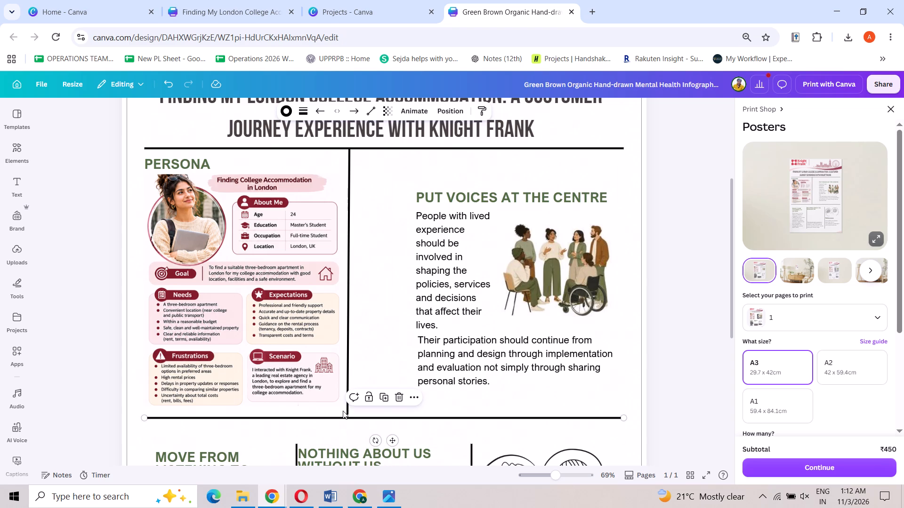
left_click(349, 411)
left_click_drag(338, 418, 338, 410)
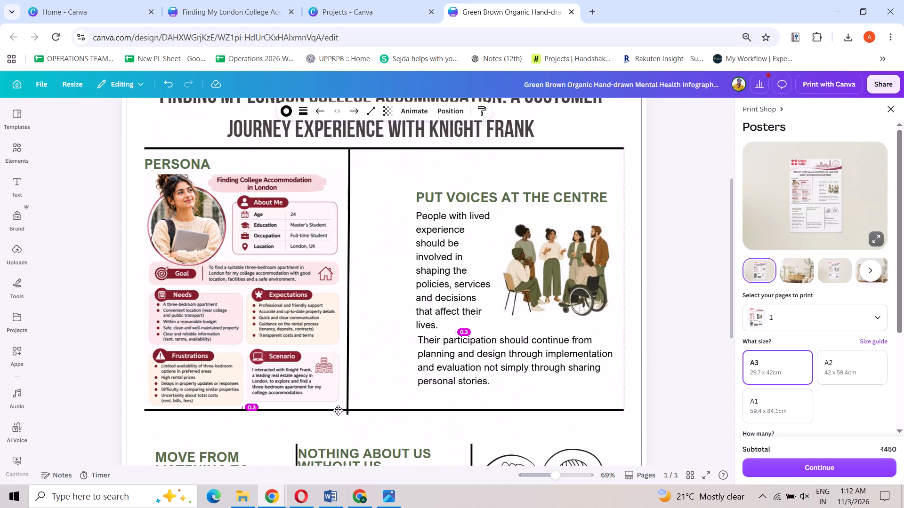
left_click_drag(338, 410, 339, 413)
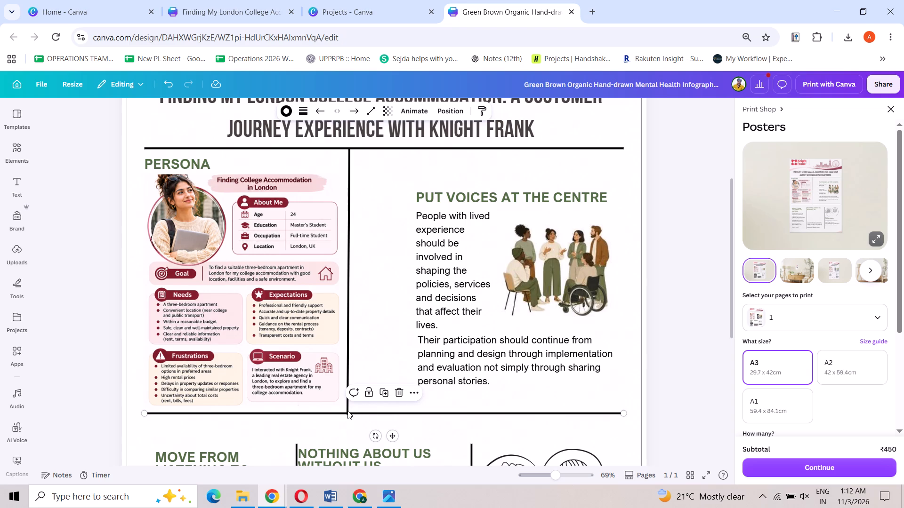
Adjust the lower end of the vertical divider so it meets the horizontal divider beneath the persona image.
left_click(347, 411)
left_click(347, 409)
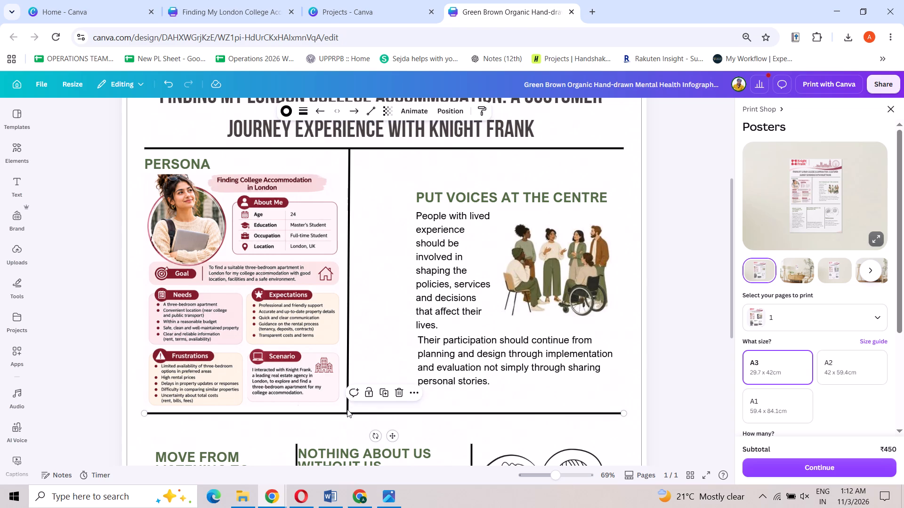
left_click(347, 405)
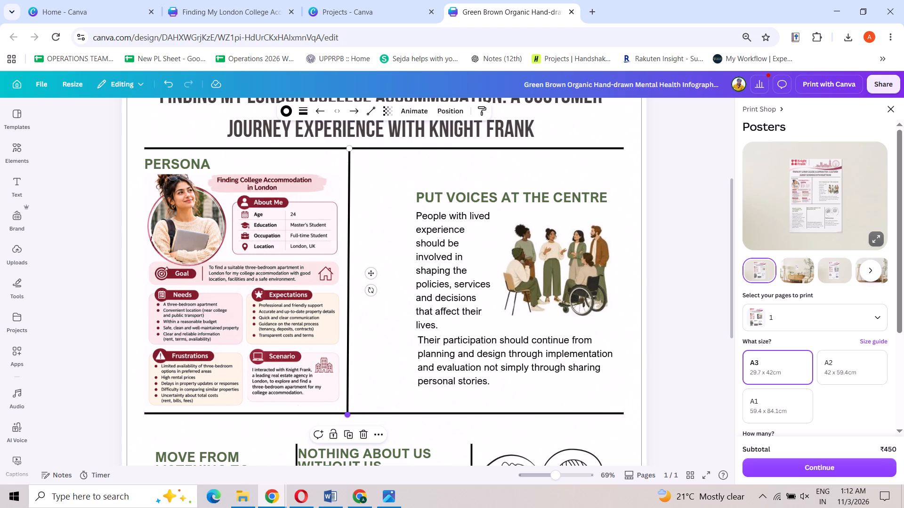
left_click(347, 416, "ctrl")
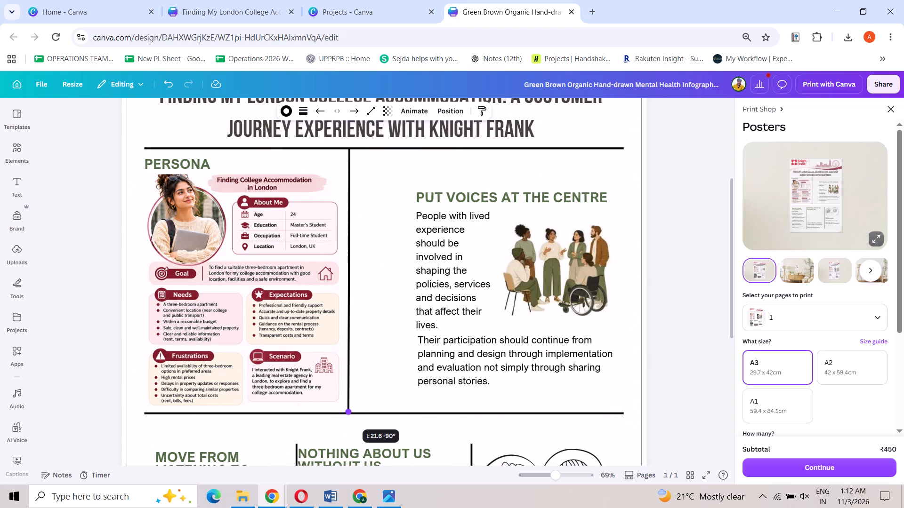
left_click(378, 384)
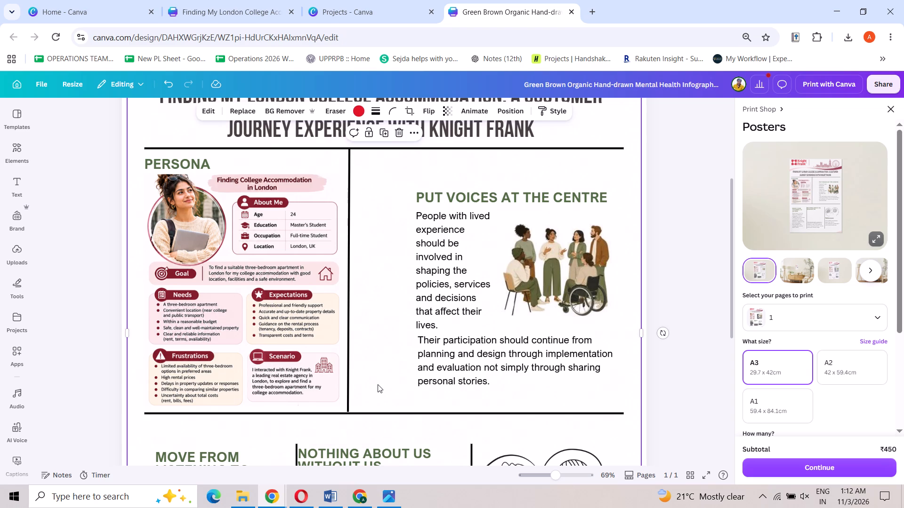
left_click(347, 396)
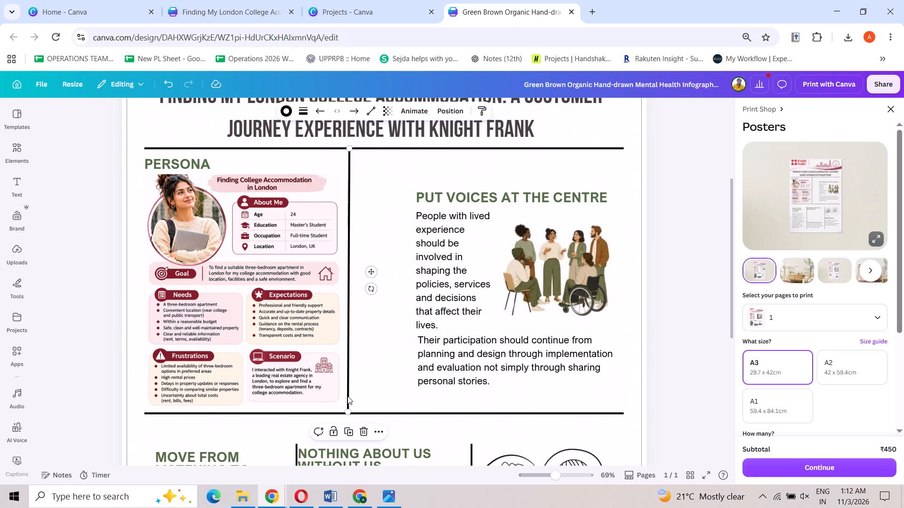
left_click(348, 411, "ctrl")
left_click(379, 386)
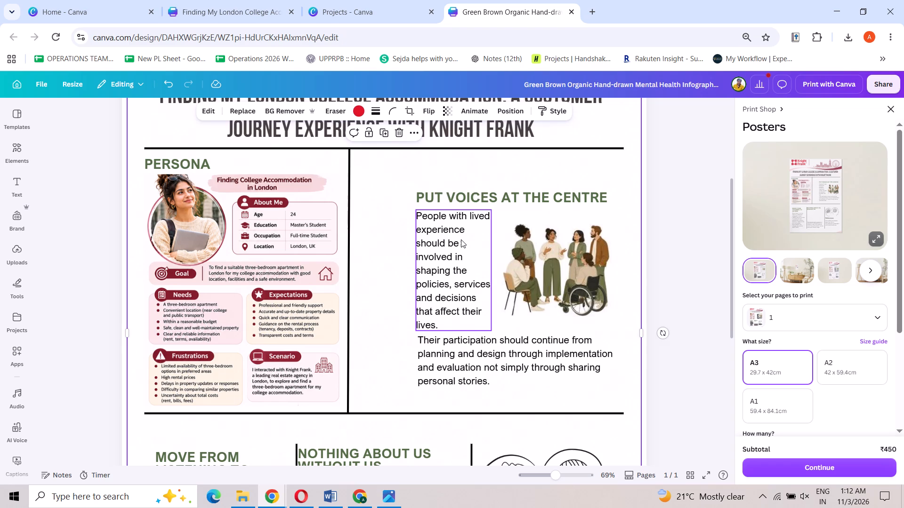
Delete both body paragraphs and the group-of-people illustration beneath the "PUT VOICES AT THE CENTRE" heading.
left_click(461, 240)
key("Delete")
left_click(507, 255)
key("Delete")
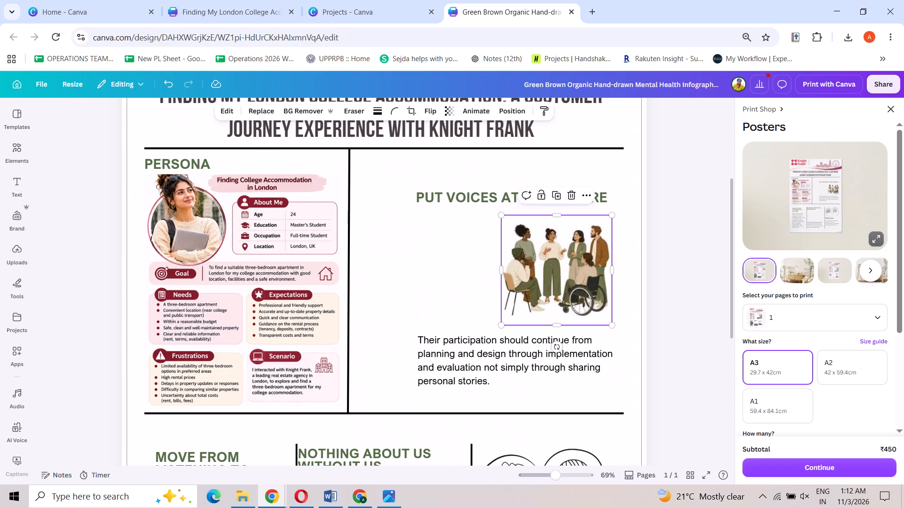
left_click(473, 315)
left_click(470, 344)
key("Delete")
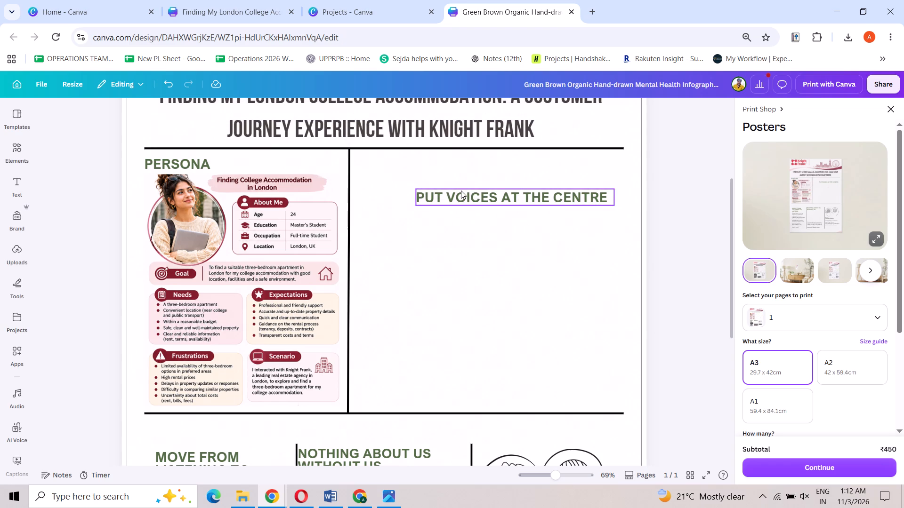
Move the "PUT VOICES AT THE CENTRE" heading to the top of its section, beside the vertical divider.
left_click_drag(461, 190, 397, 152)
double_click(401, 155)
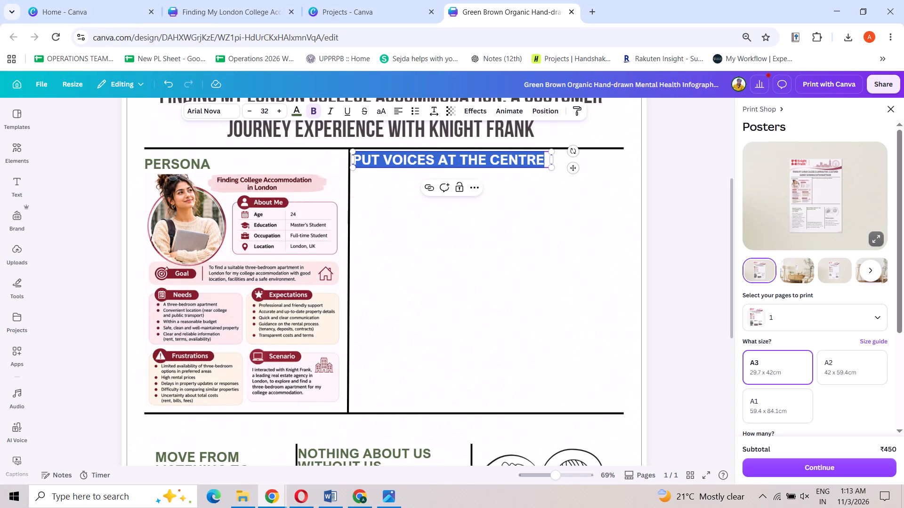
left_click(407, 190)
key("BackSpace")
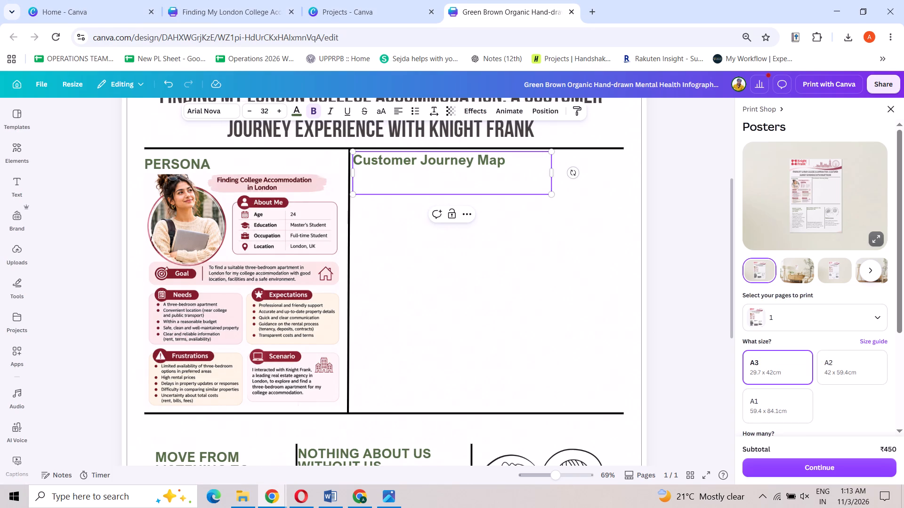
key("BackSpace")
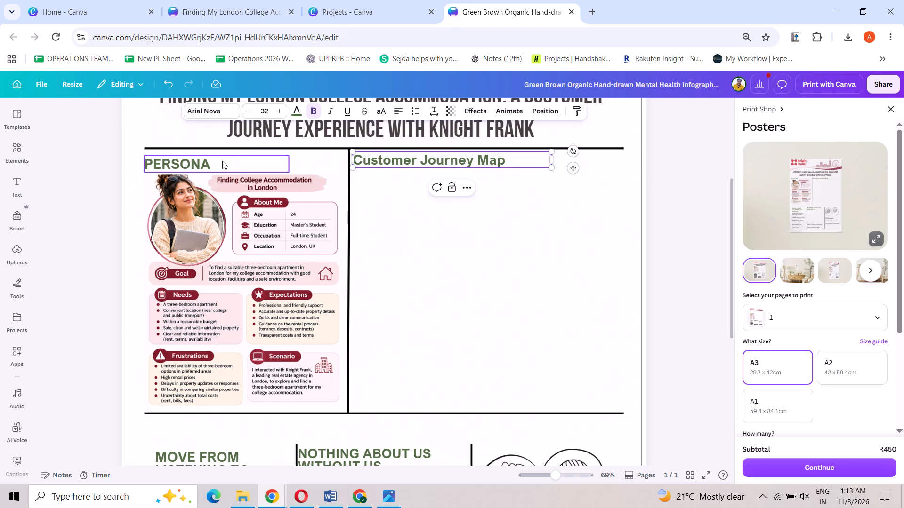
Retype the "PERSONA" heading as "Persona" and raise it level with the "Customer Journey Map" heading.
double_click(222, 161)
double_click(177, 161)
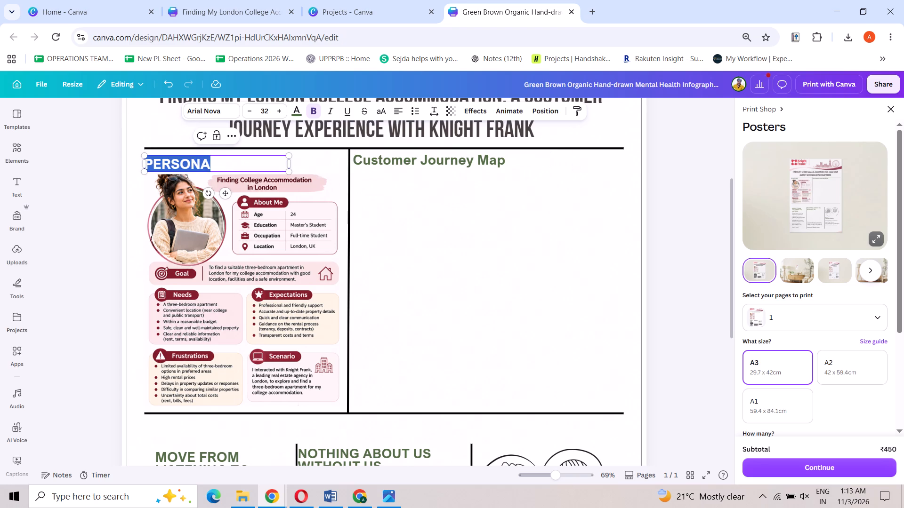
double_click(177, 161)
key("p")
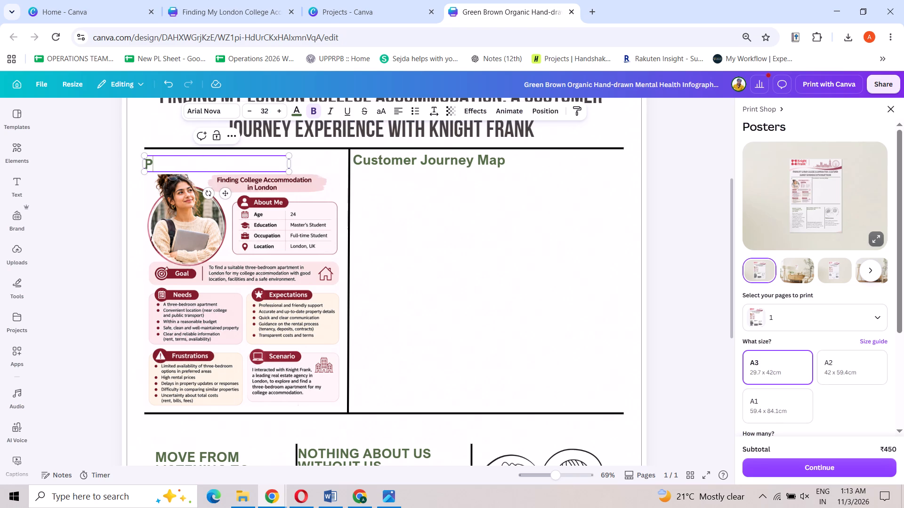
type("er")
type("sona")
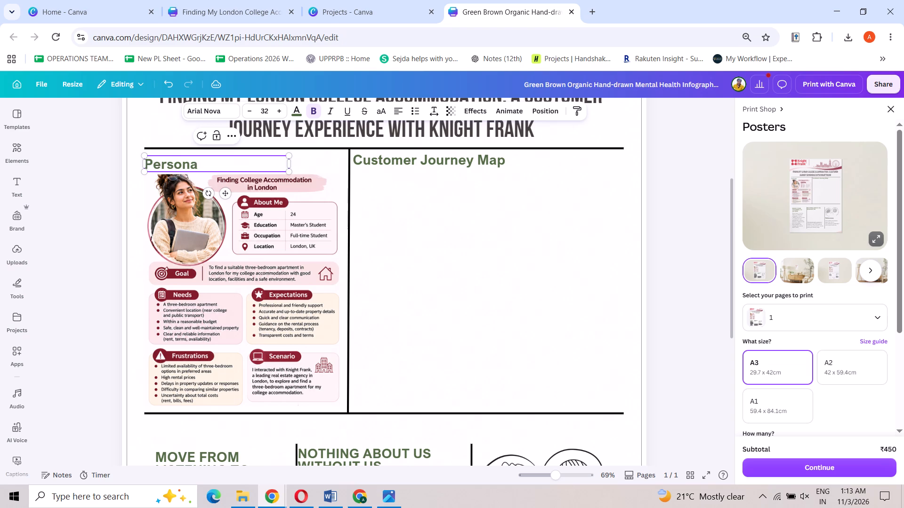
left_click(177, 155)
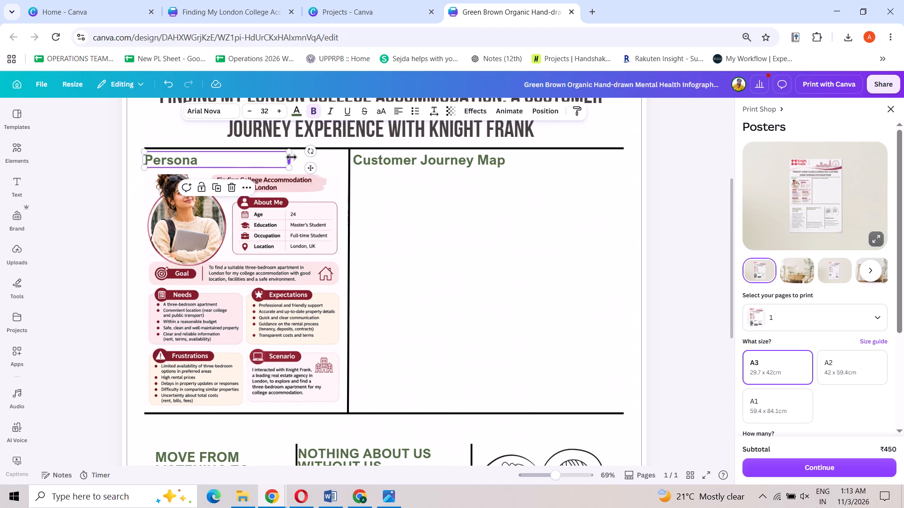
left_click(527, 197)
left_click(473, 164)
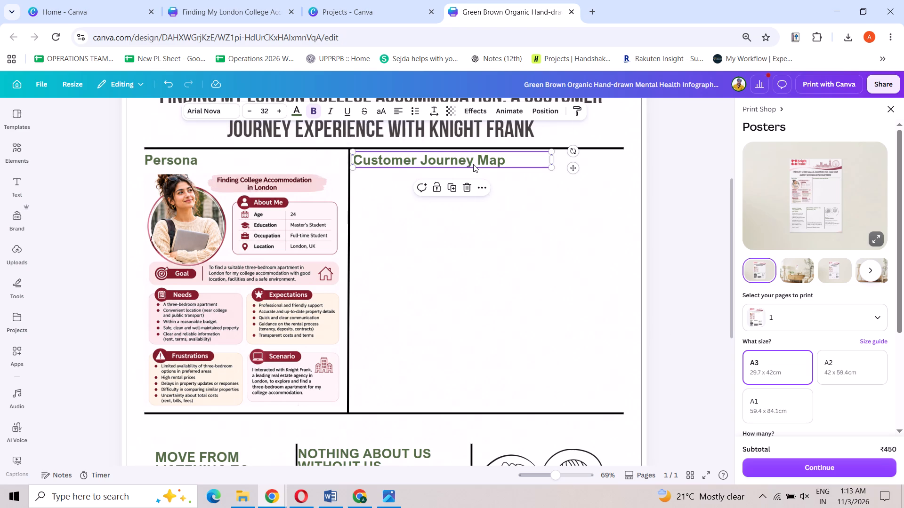
left_click(387, 244)
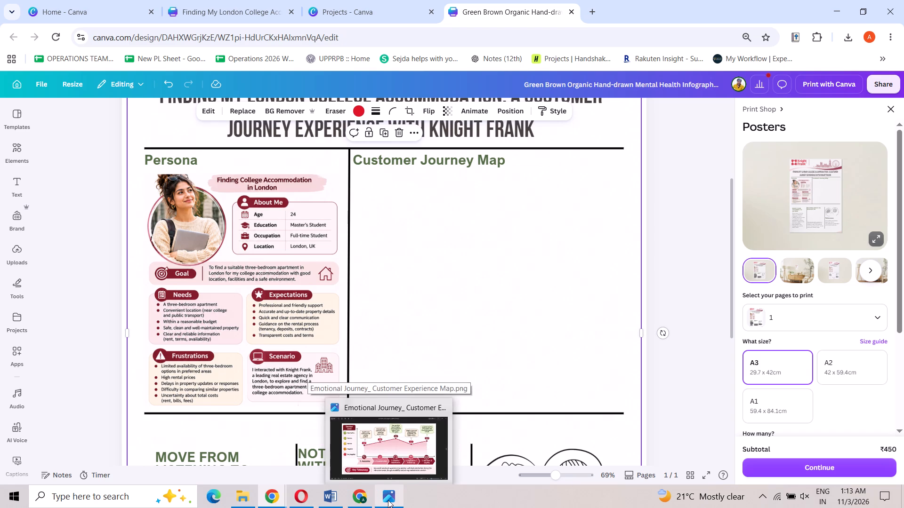
Close the image preview and copy the "Knight Frank London Accommodation Journey" image from the Downloads folder into the poster.
left_click(435, 406)
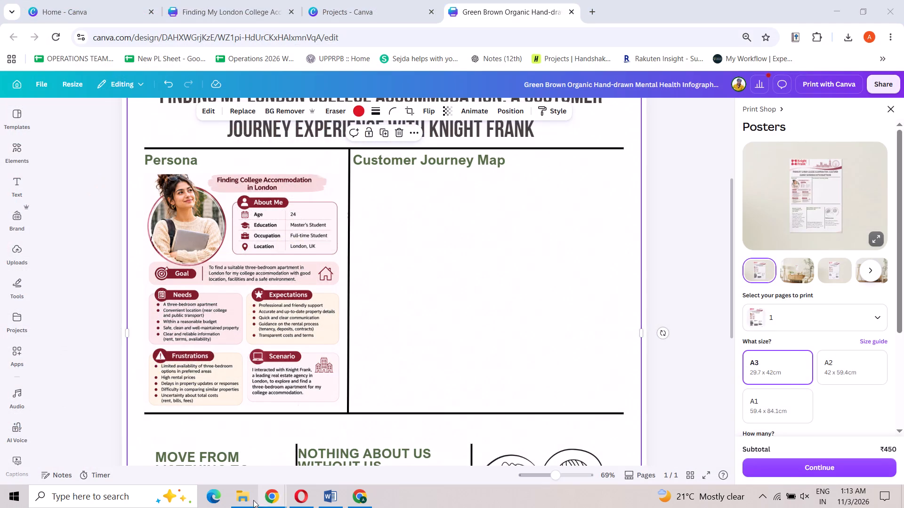
left_click(247, 501)
left_click(582, 268)
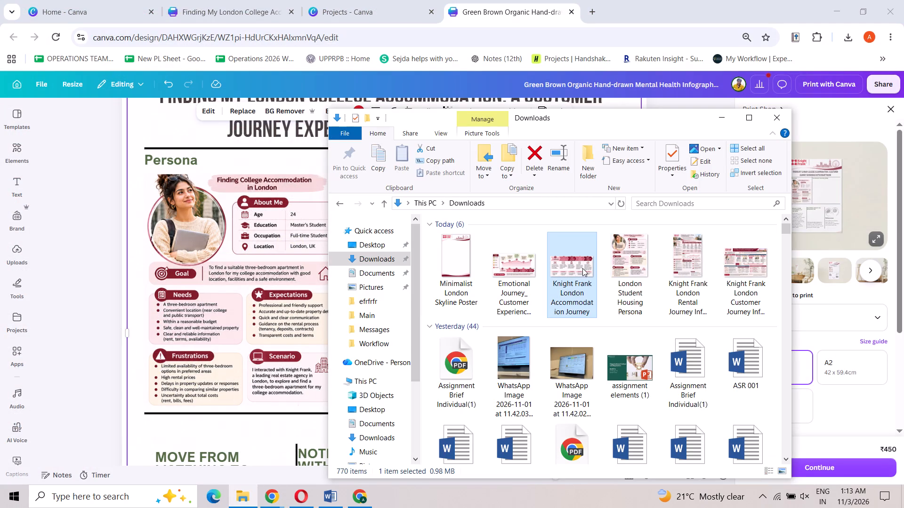
right_click(582, 268)
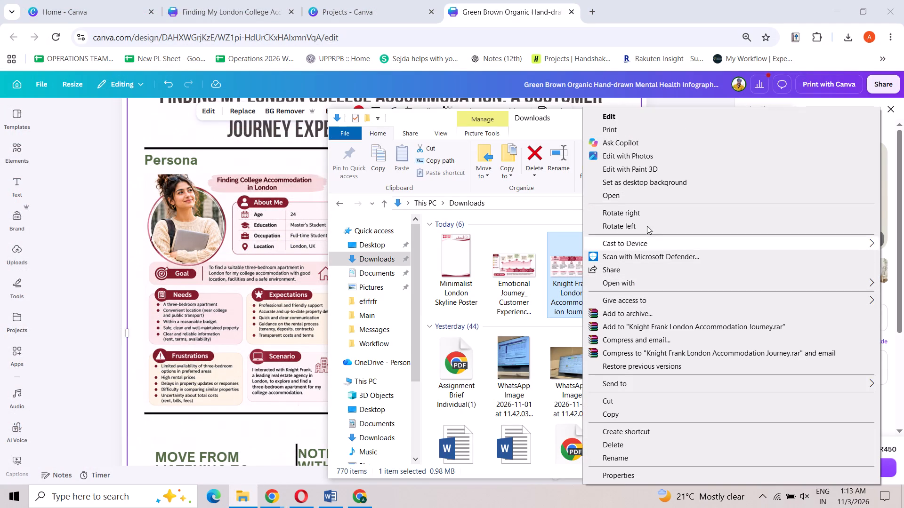
left_click(632, 417)
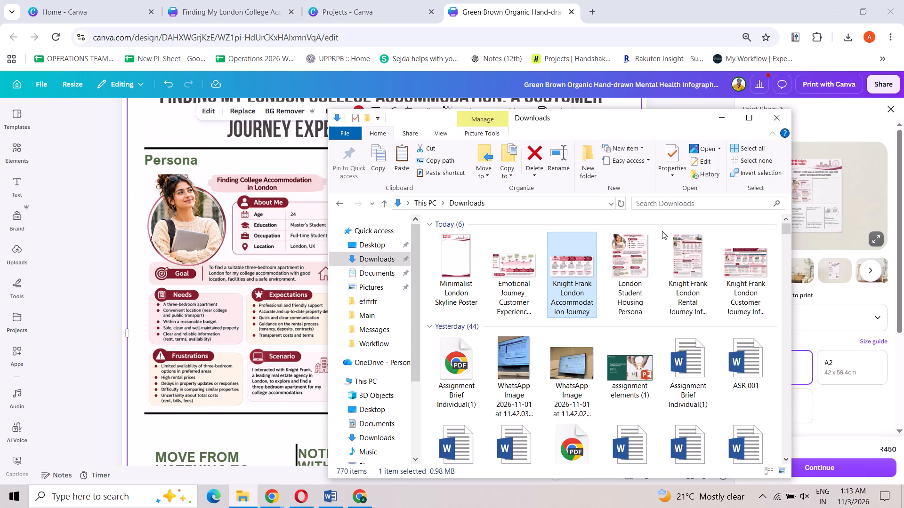
left_click(728, 113)
left_click(416, 274)
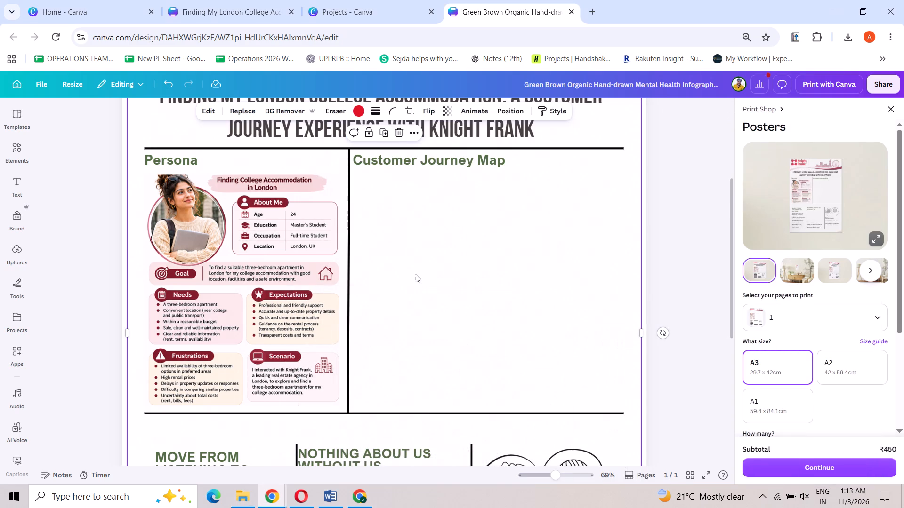
key("ctrl+v")
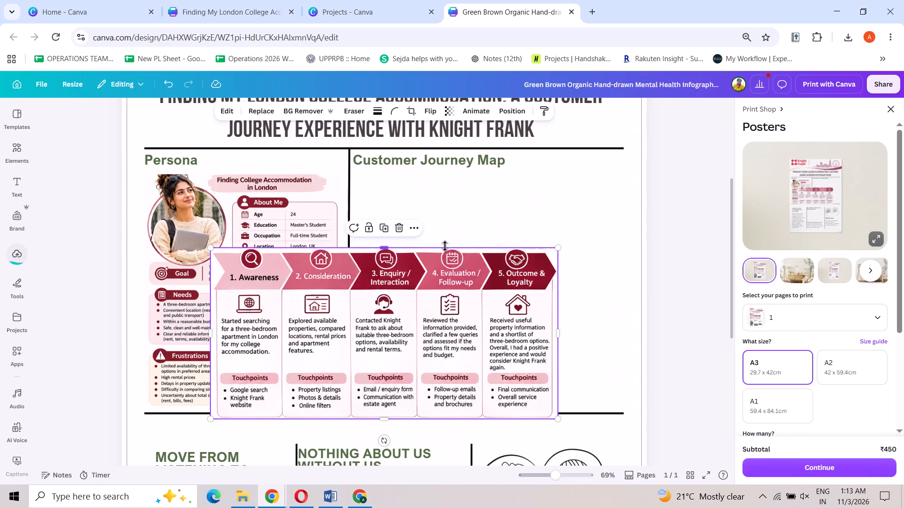
Shrink the journey image to about 22.1 by 10.9 and place it directly beneath the "Customer Journey Map" heading, beside the vertical divider.
left_click_drag(401, 297, 533, 216)
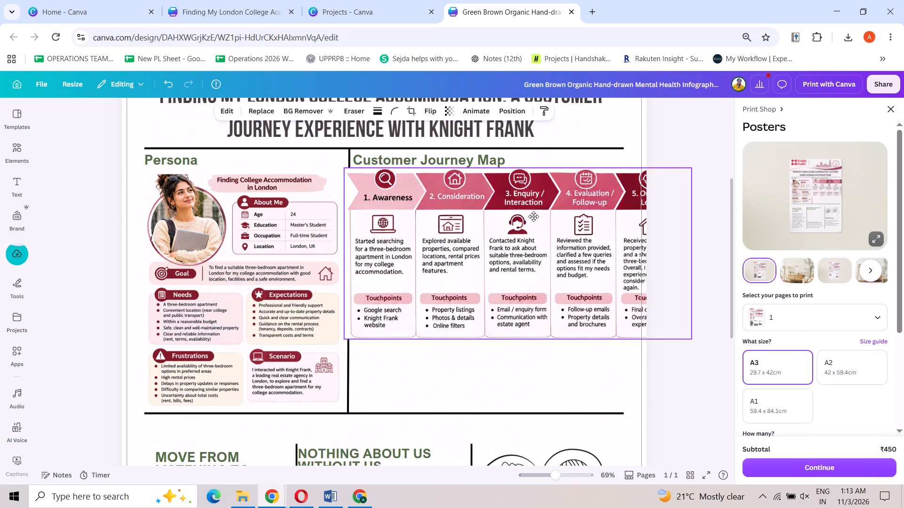
left_click_drag(533, 216, 477, 225)
left_click_drag(636, 347, 576, 312)
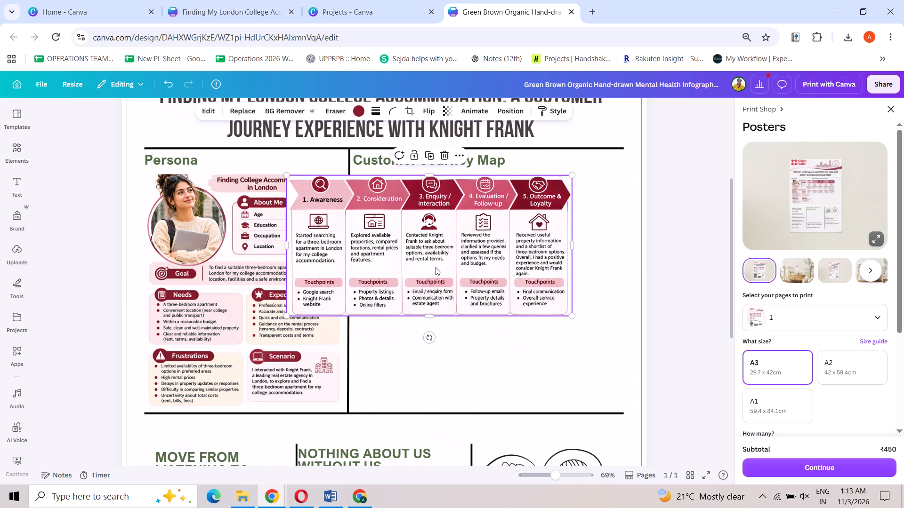
left_click_drag(436, 267, 490, 264)
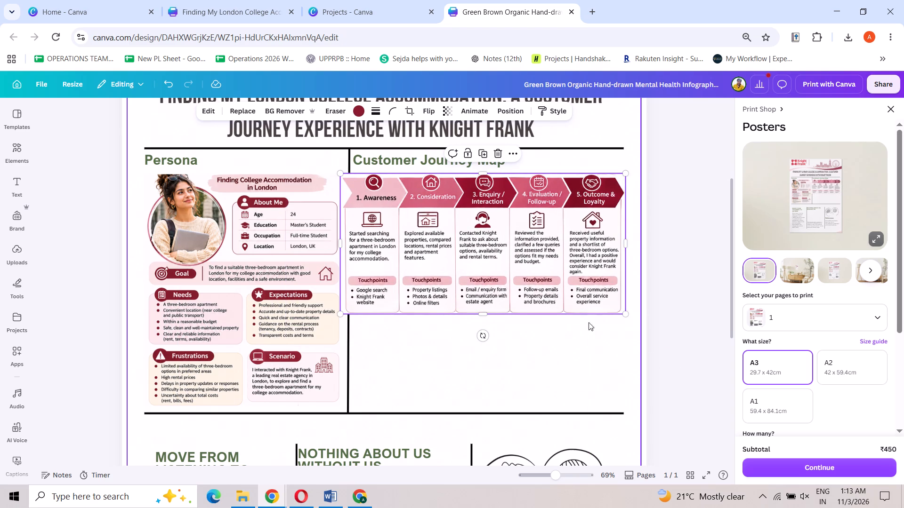
left_click_drag(626, 314, 602, 302)
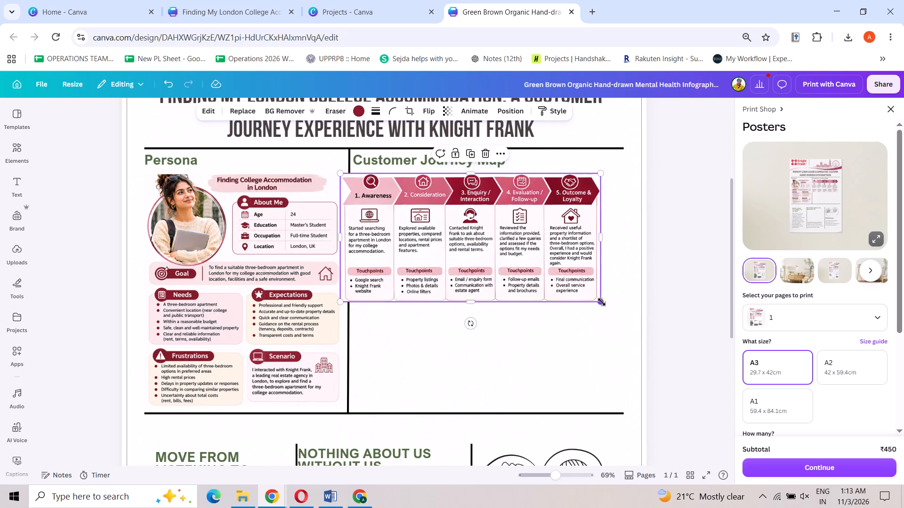
left_click_drag(496, 247, 512, 243)
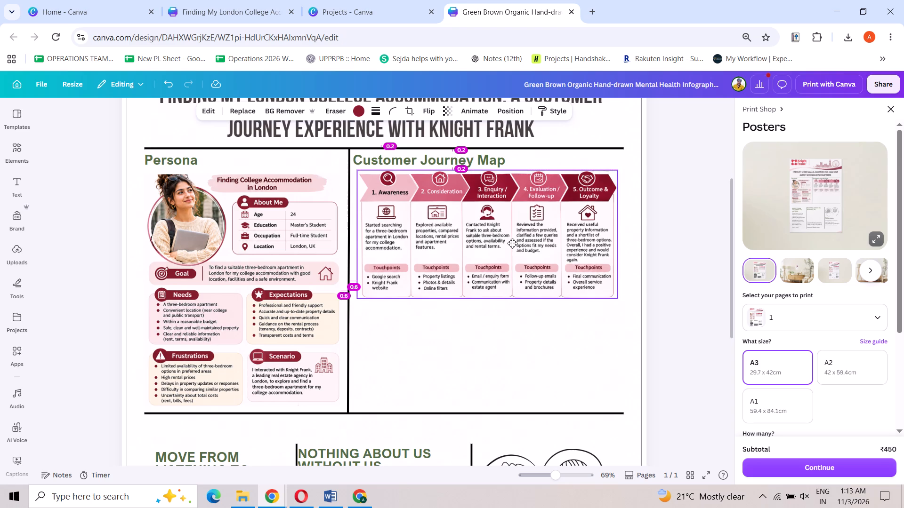
left_click_drag(512, 243, 510, 243)
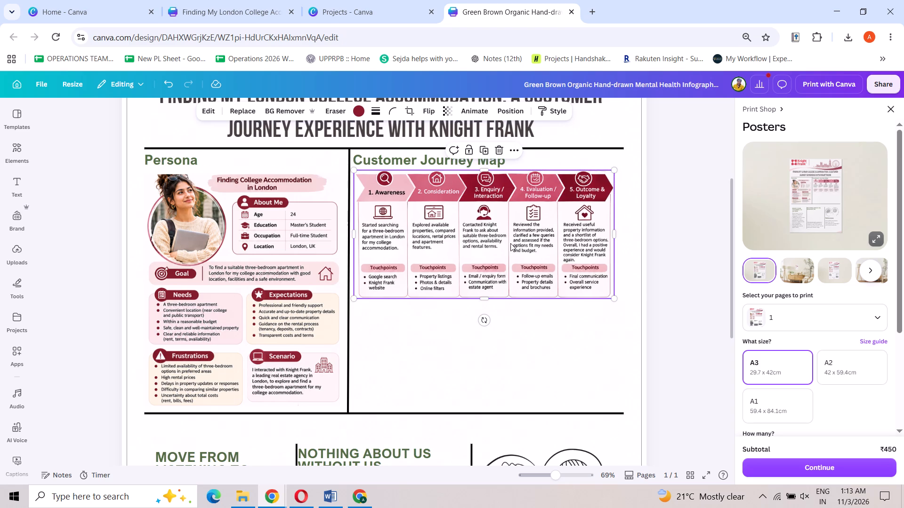
left_click_drag(616, 297, 630, 298)
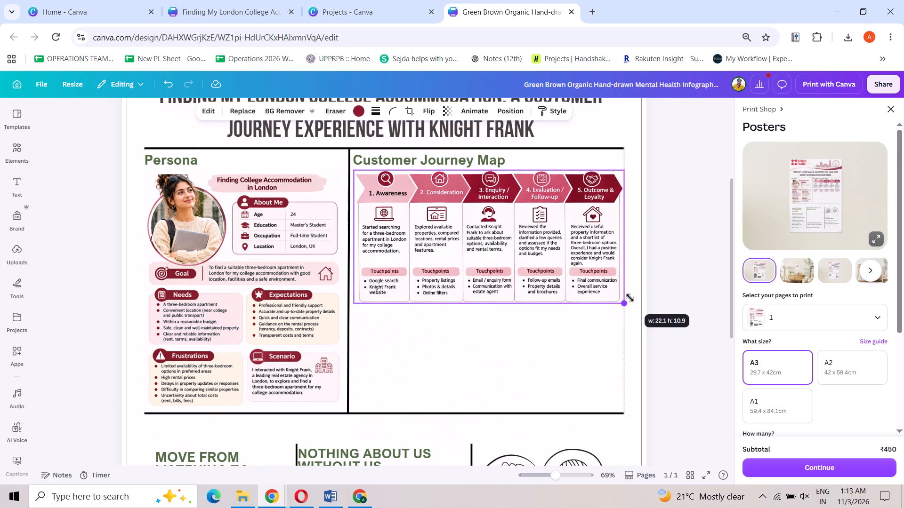
left_click_drag(630, 298, 628, 297)
left_click(506, 351)
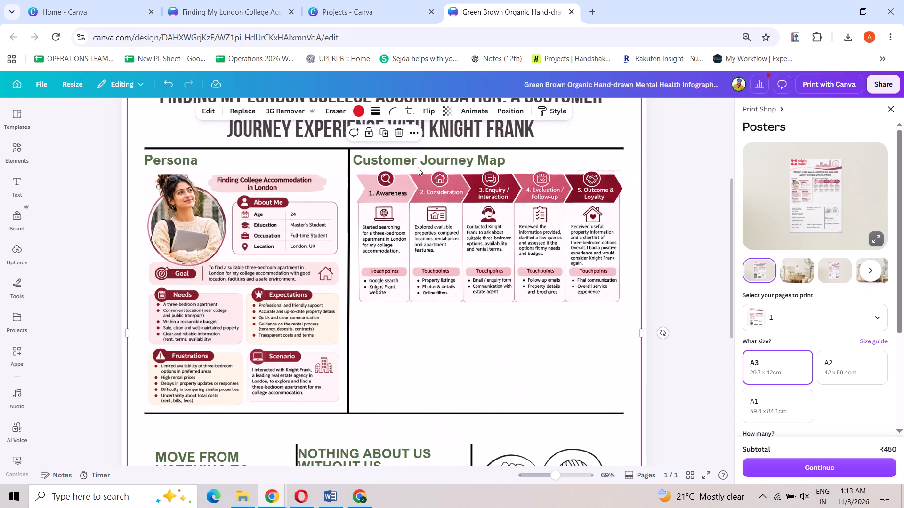
Duplicate the "Customer Journey Map" heading and place the copy just below the journey image, left-aligned with the original.
left_click(423, 165)
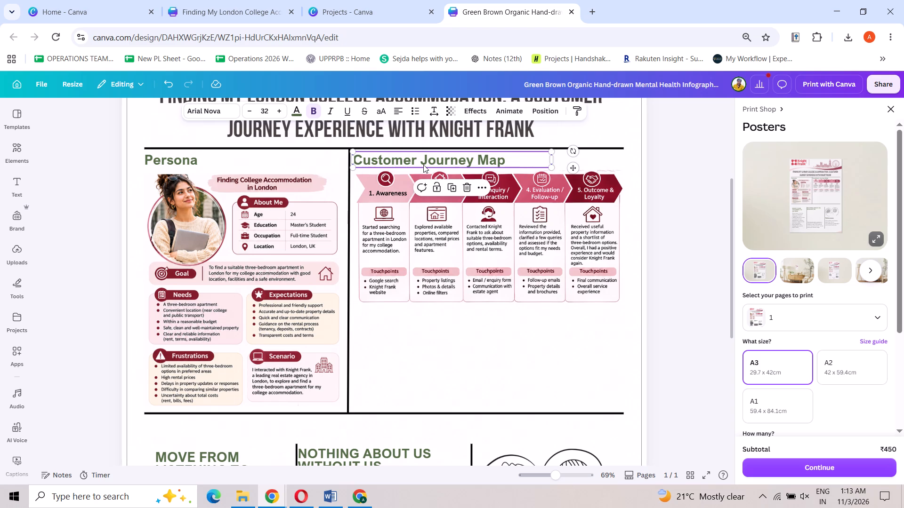
key("ctrl+c")
key("ctrl+v")
left_click_drag(431, 167, 416, 329)
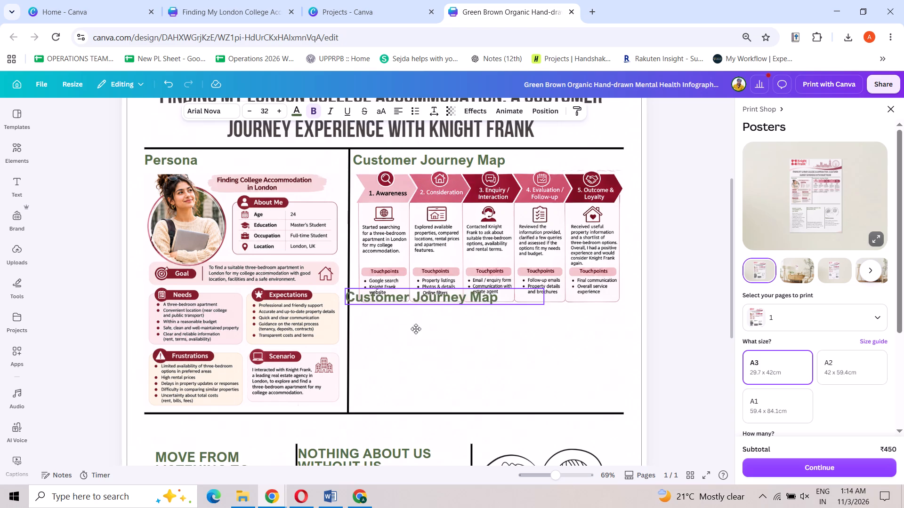
left_click_drag(416, 329, 427, 327)
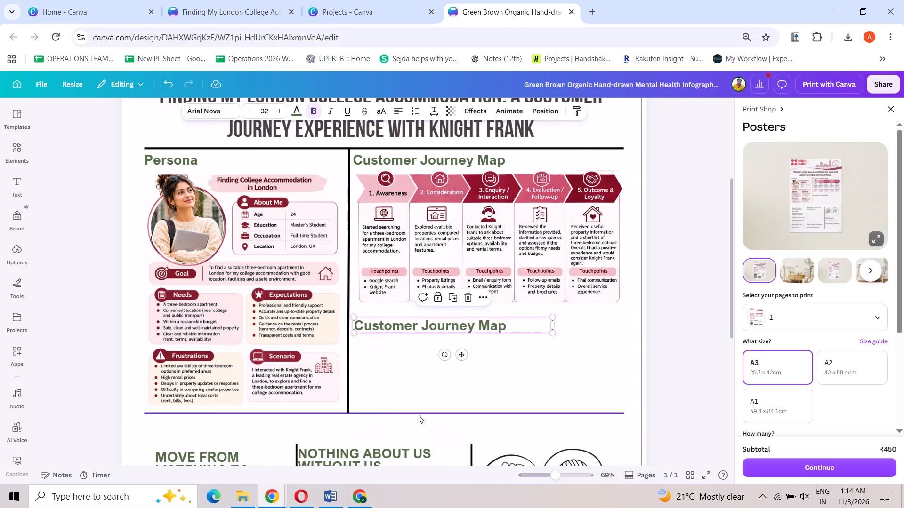
Duplicate the horizontal divider beneath the persona section and place the copy between the journey image and the duplicated heading.
left_click(419, 414)
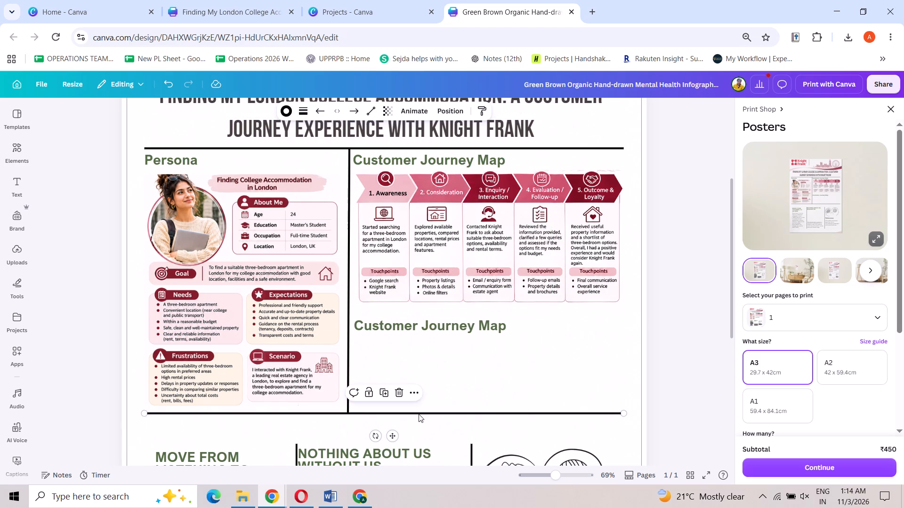
key("ctrl+c")
key("ctrl+v")
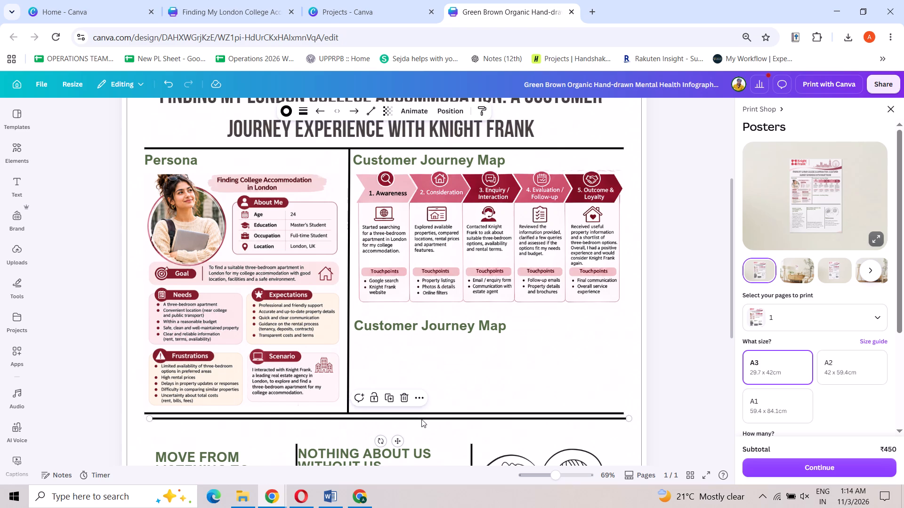
left_click_drag(421, 420, 460, 310)
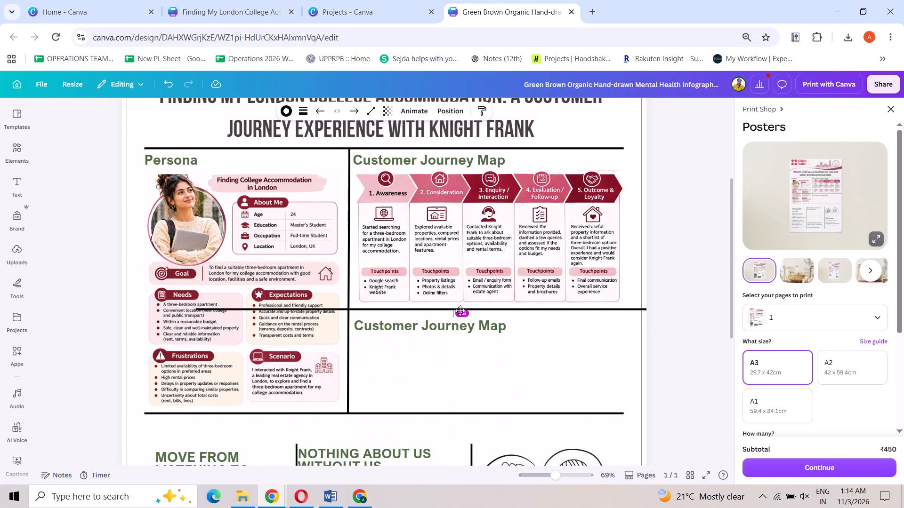
left_click_drag(460, 310, 432, 309)
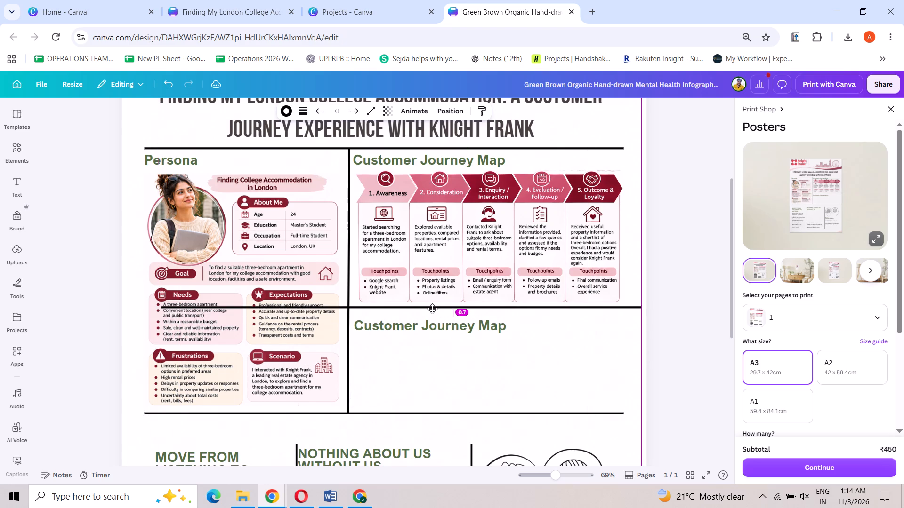
left_click_drag(432, 309, 436, 309)
Shorten the duplicated divider from both ends to about 22.5, spanning level from the vertical divider to the journey image's outer edge.
left_click_drag(168, 308, 351, 311)
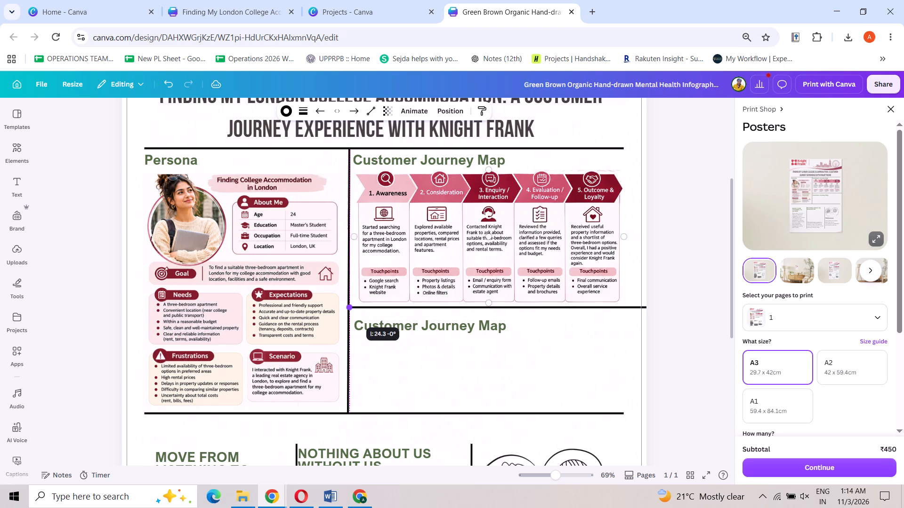
left_click_drag(351, 311, 350, 307)
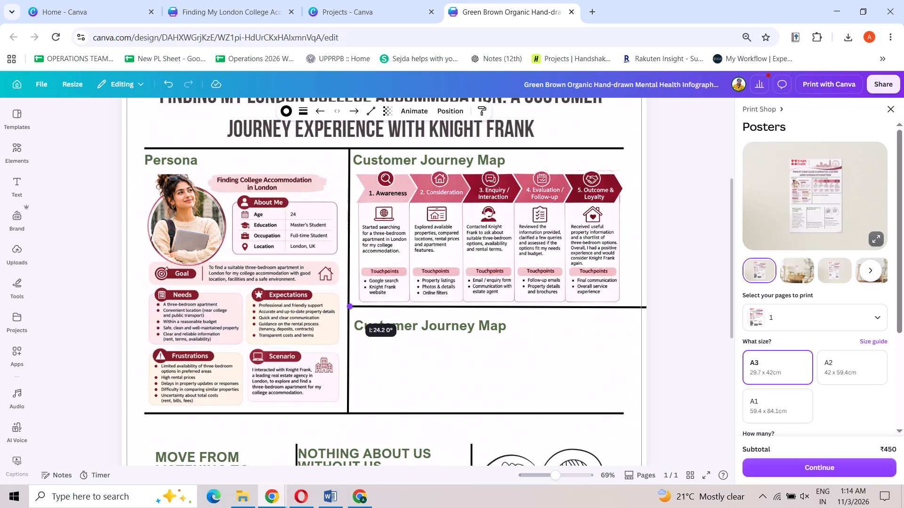
left_click_drag(350, 307, 348, 307)
left_click_drag(348, 307, 348, 309)
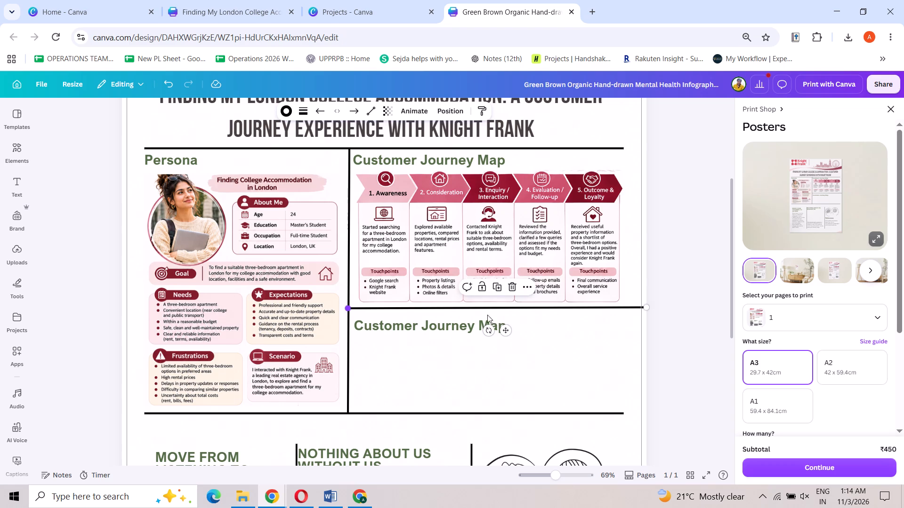
left_click_drag(645, 308, 624, 307)
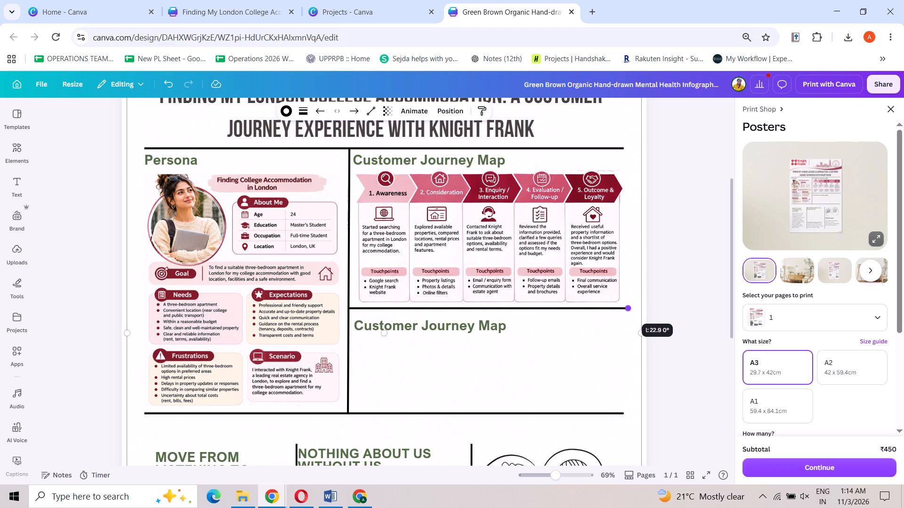
left_click_drag(624, 307, 621, 309)
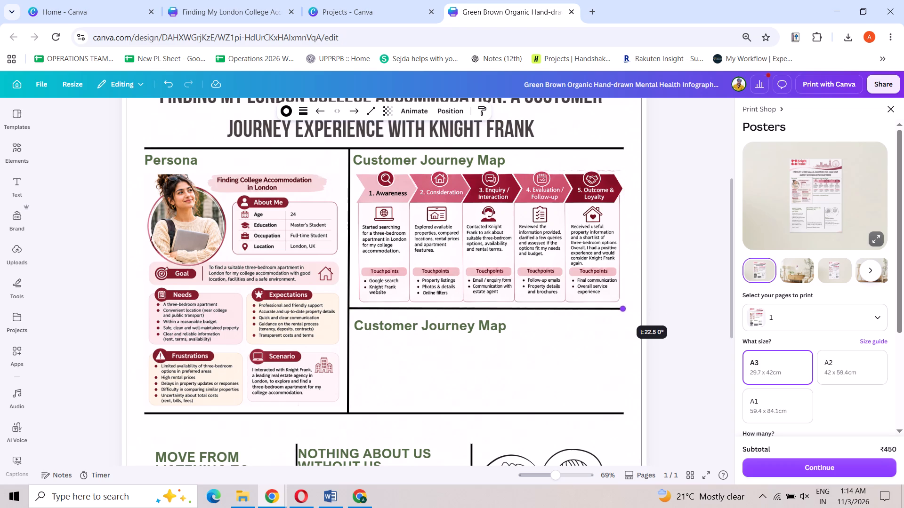
left_click_drag(621, 309, 618, 307)
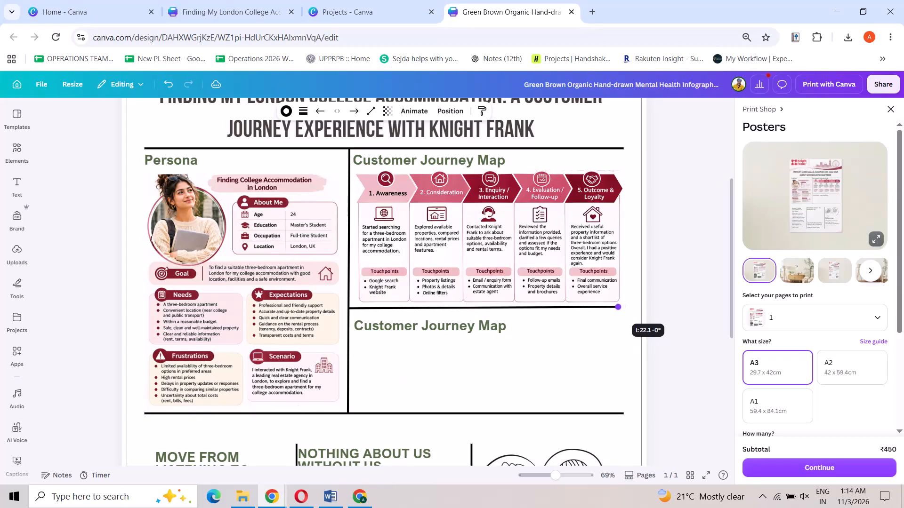
left_click_drag(618, 307, 622, 306)
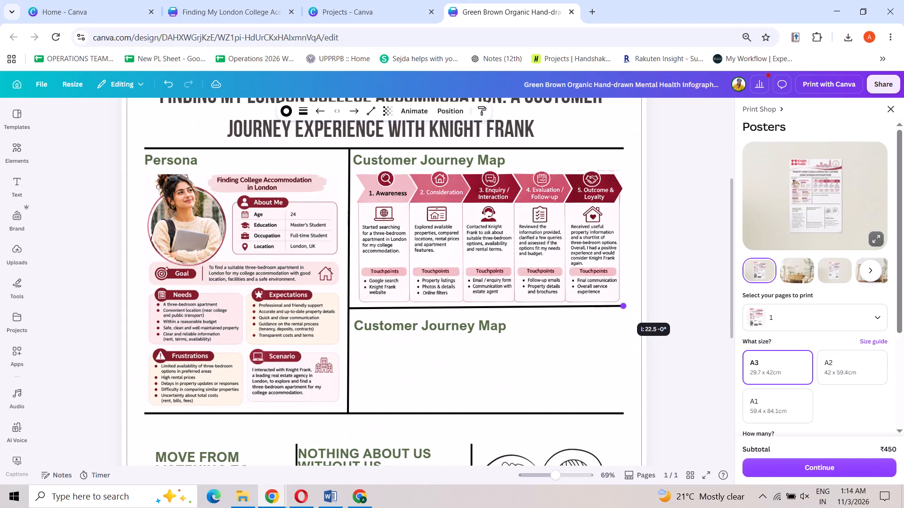
left_click_drag(622, 306, 621, 306)
left_click(688, 298)
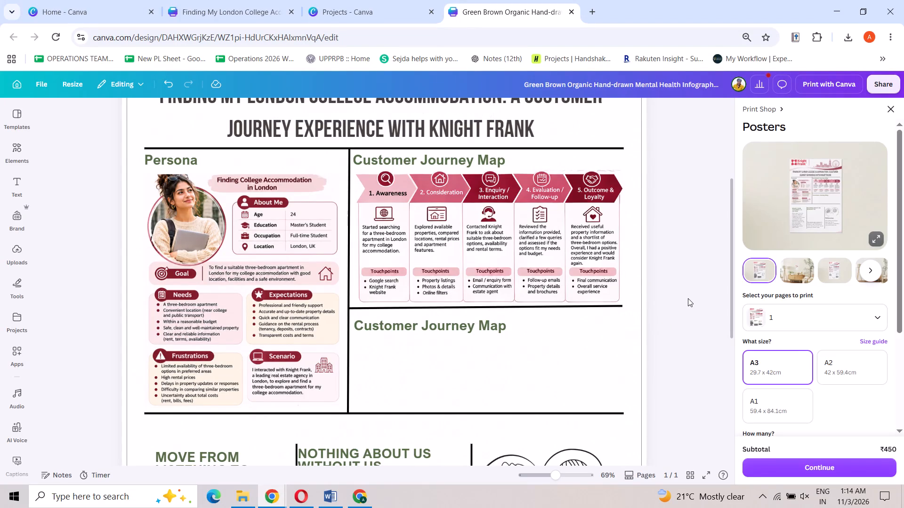
left_click(613, 307)
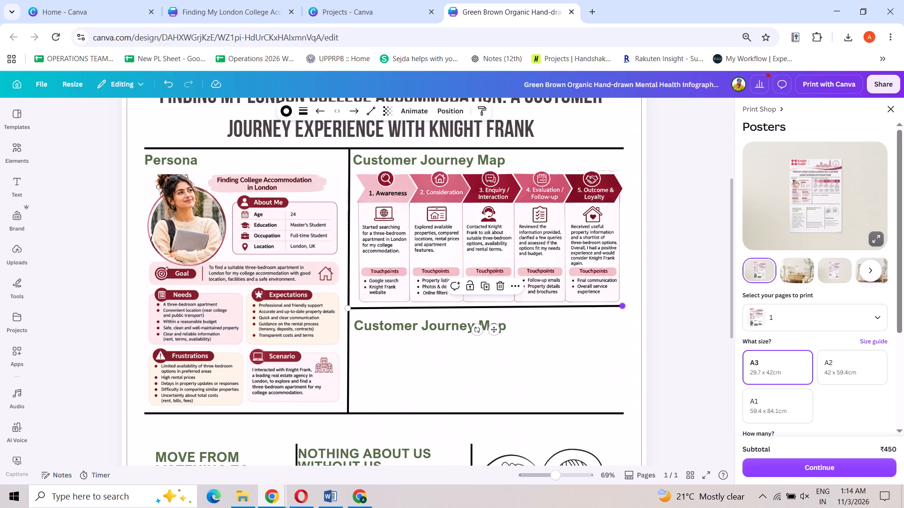
left_click(622, 308, "ctrl")
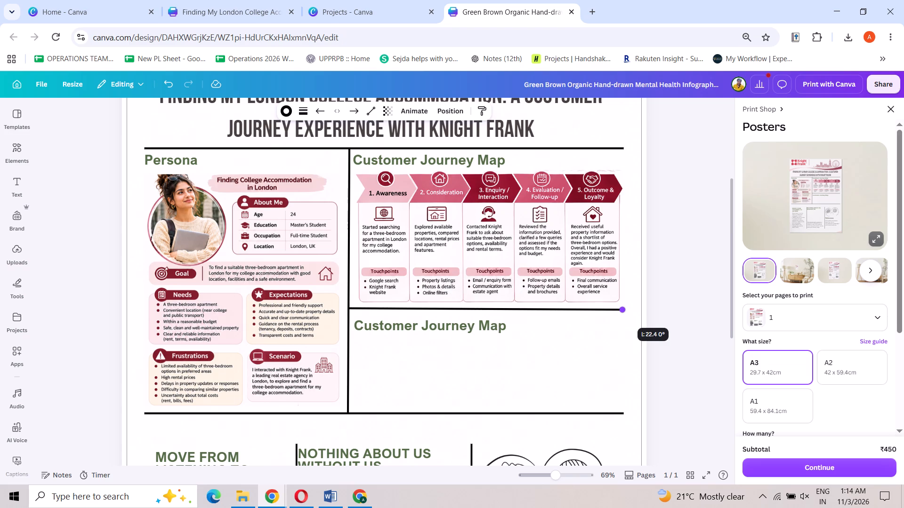
left_click(684, 286)
Move the duplicated "Customer Journey Map" heading slightly up, closer to the divider above it.
left_click_drag(470, 322, 470, 317)
left_click(498, 352)
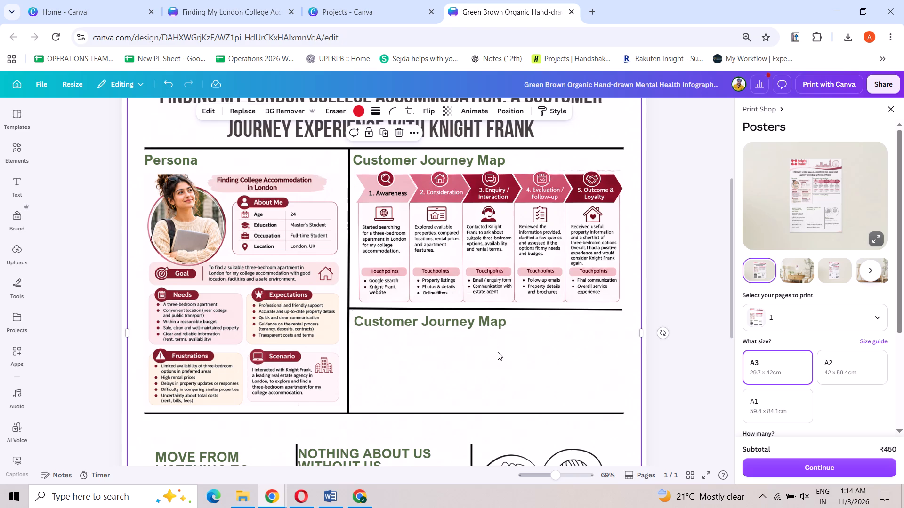
Copy "Emotional Journey" from section 4 of the ChatGPT answer and replace the duplicated heading's text on the poster with it.
left_click(247, 498)
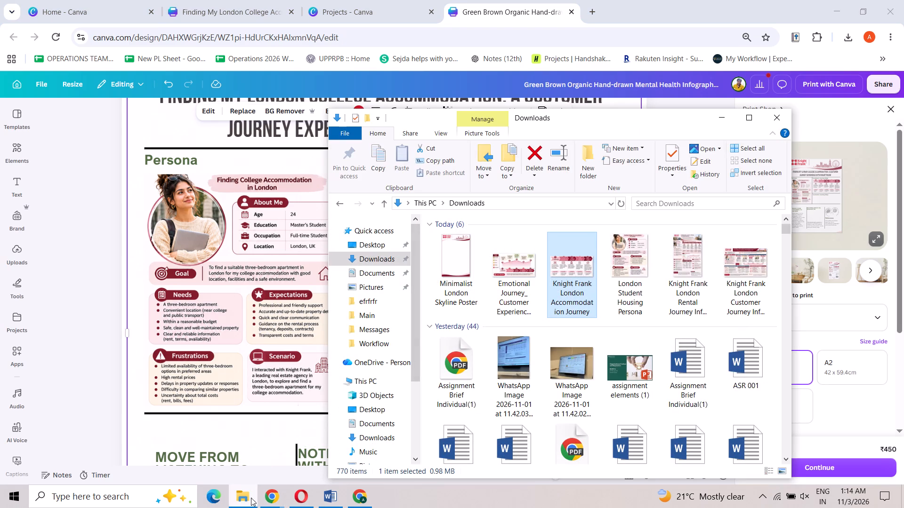
left_click(271, 506)
left_click(204, 449)
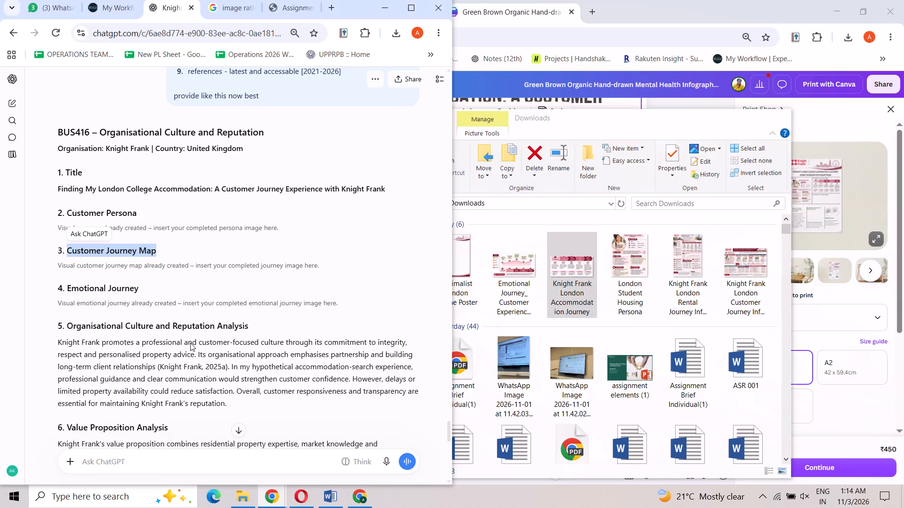
left_click(81, 283)
left_click(74, 289)
left_click_drag(74, 289, 125, 290)
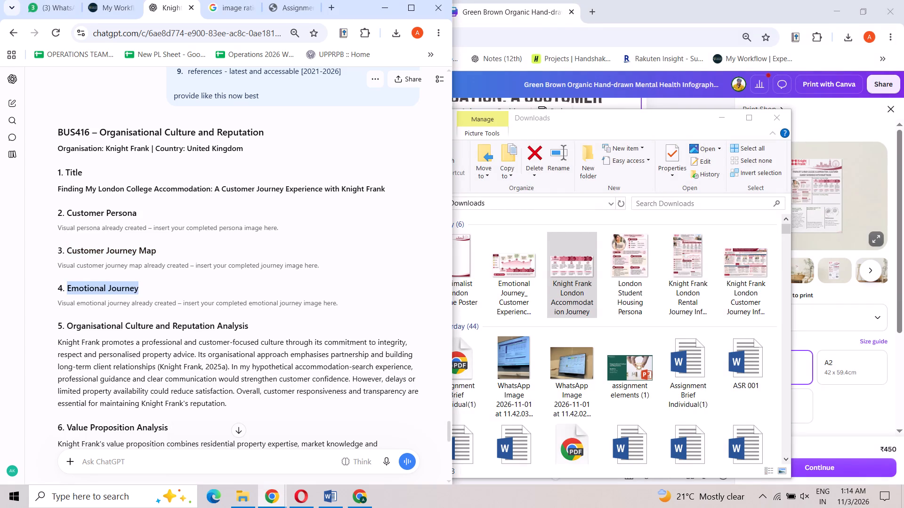
left_click_drag(125, 290, 130, 290)
right_click(128, 289)
left_click(173, 307)
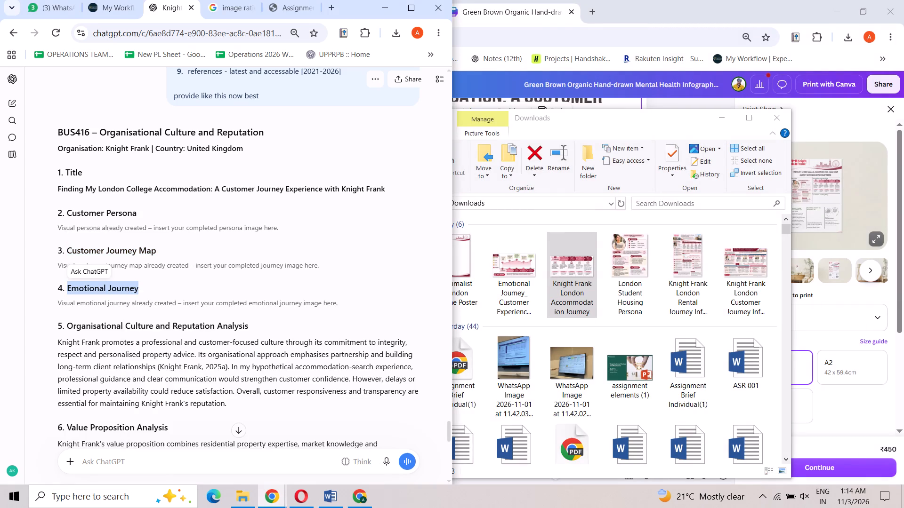
left_click(680, 8)
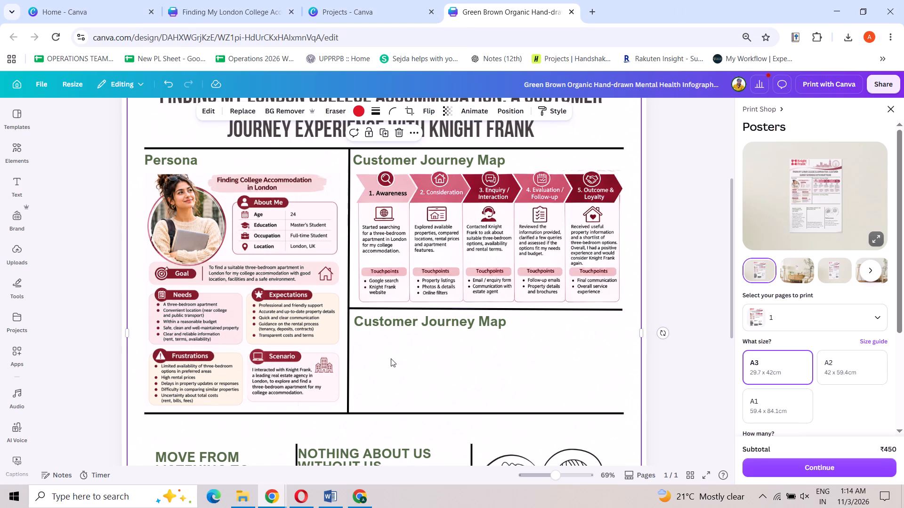
triple_click(424, 319)
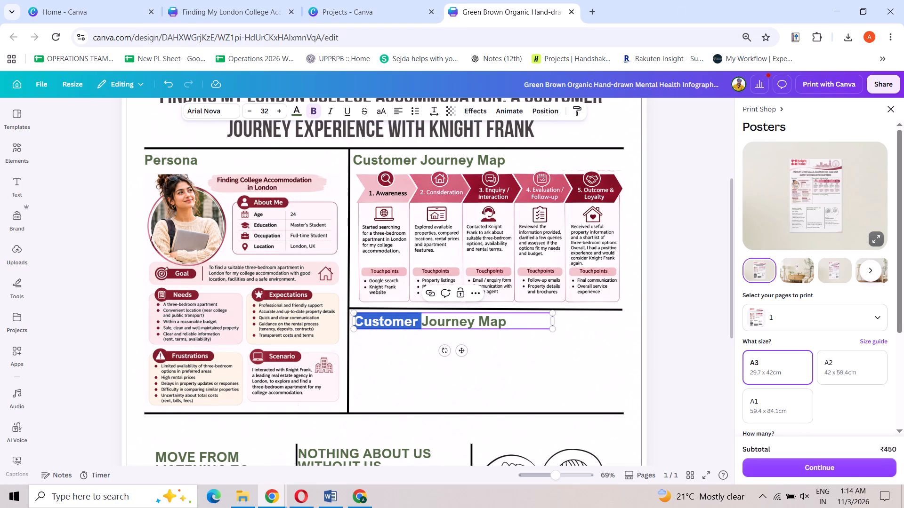
key("ctrl+a")
key("ctrl+v")
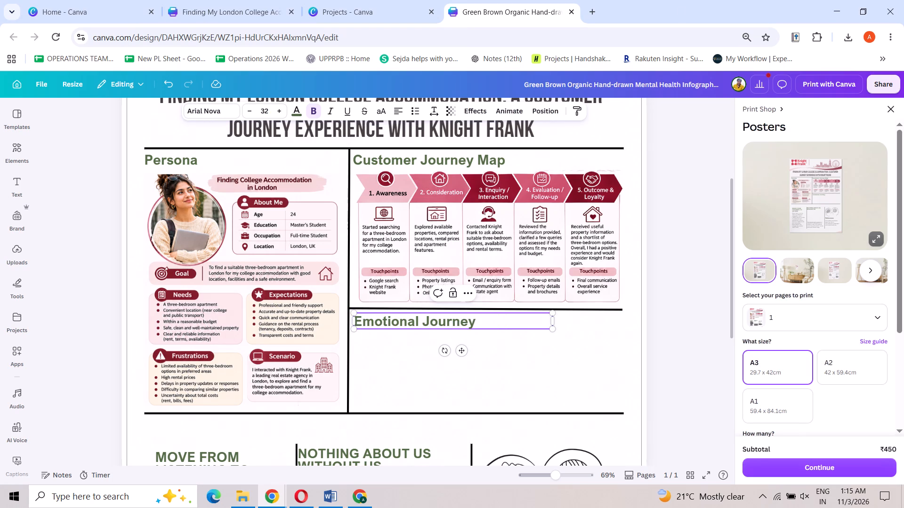
Reduce the font size of the original "Customer Journey Map" heading to 25.
left_click(421, 165)
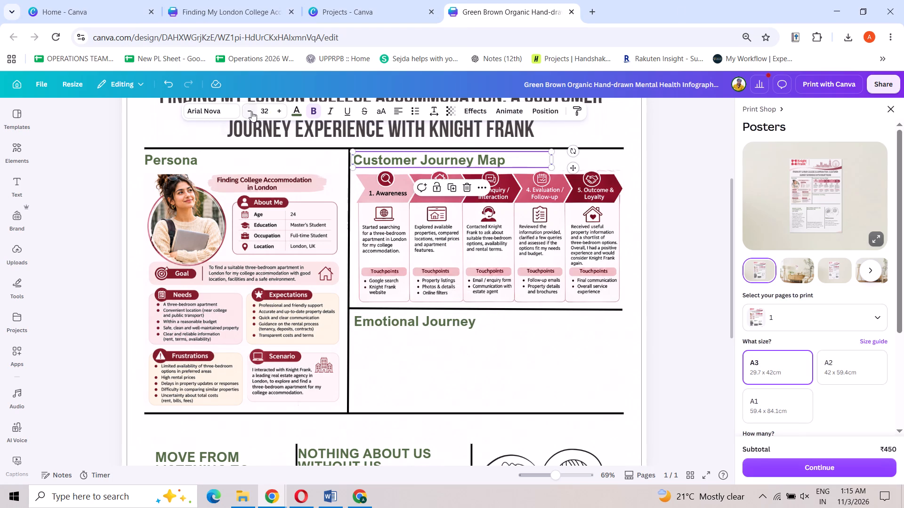
triple_click(251, 112)
left_click(251, 112)
double_click(251, 112)
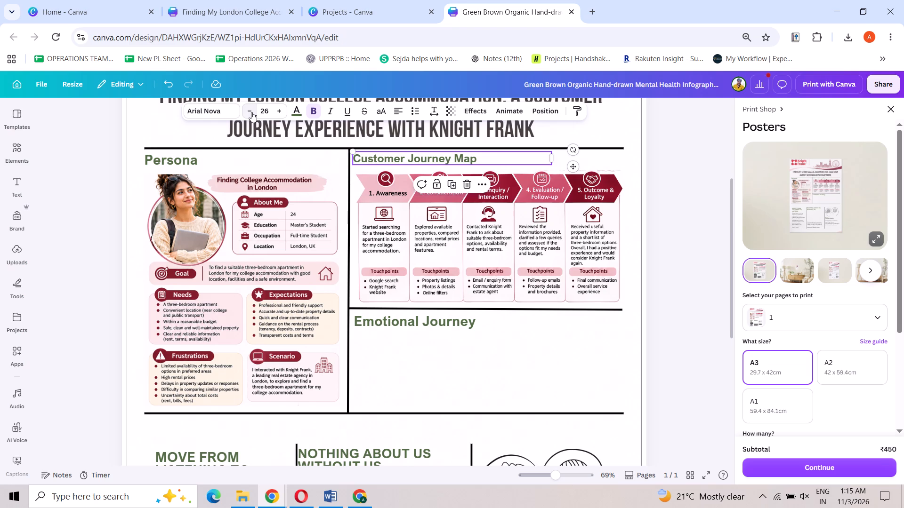
left_click(251, 112)
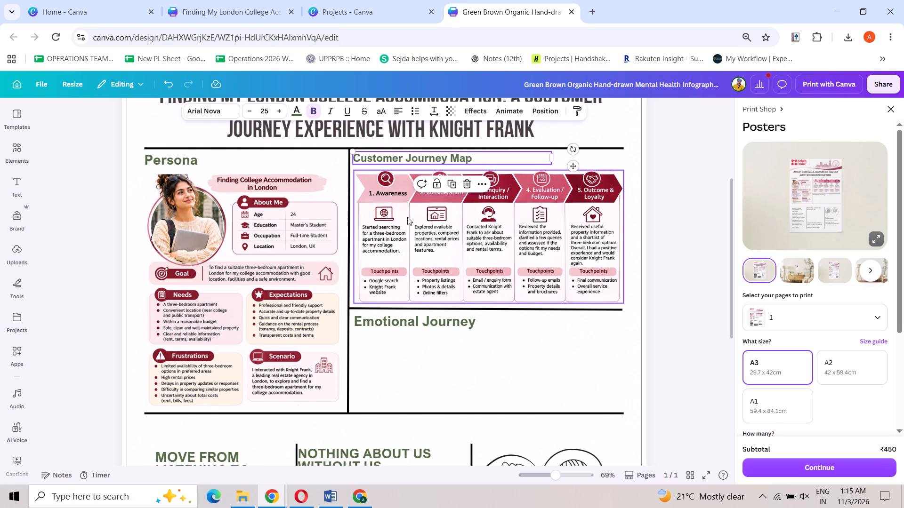
Move the journey image up beneath its heading and raise the short divider to sit just below the image.
left_click_drag(409, 217, 409, 211)
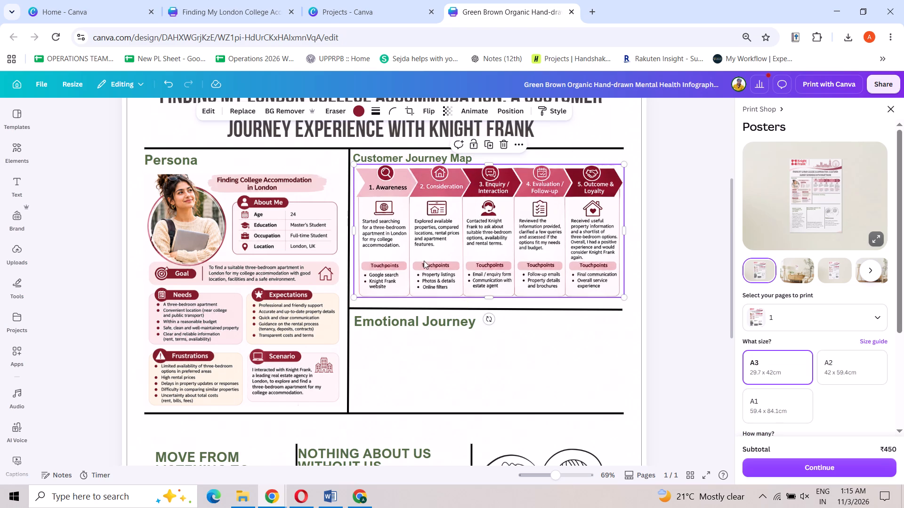
left_click_drag(431, 308, 431, 306)
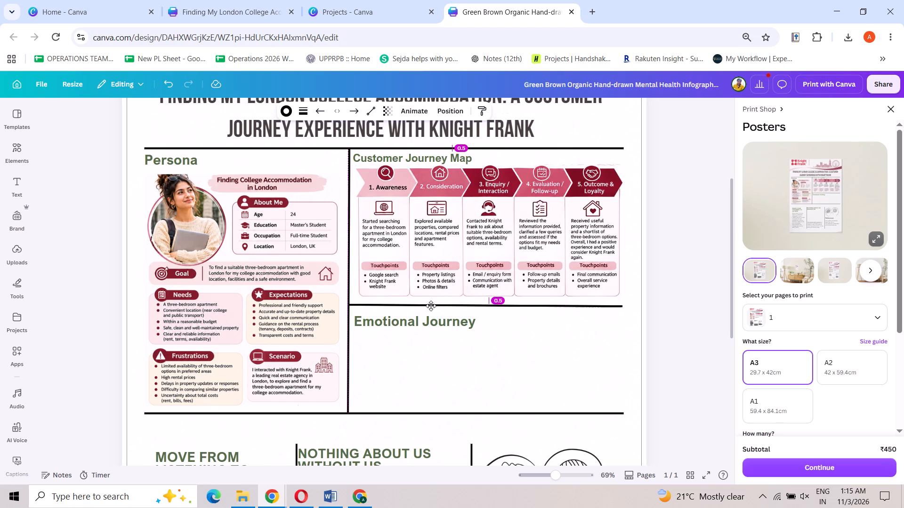
left_click_drag(431, 306, 431, 304)
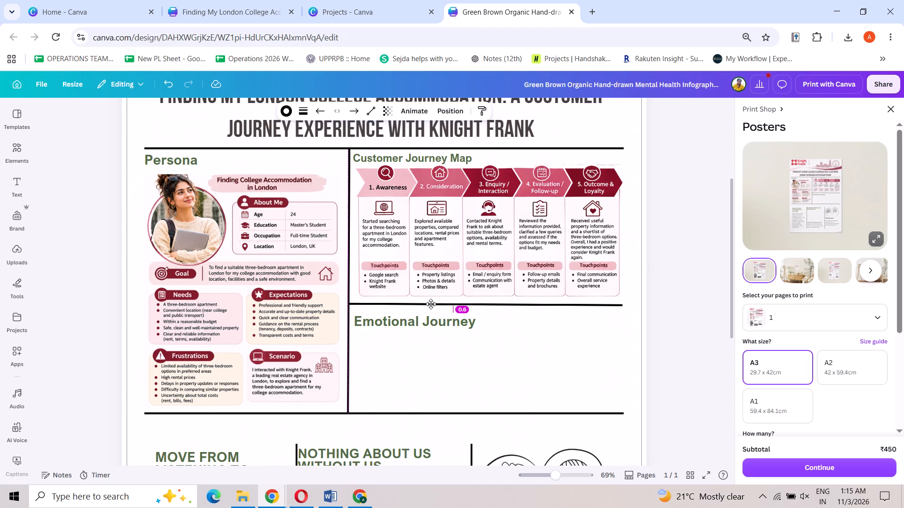
left_click_drag(431, 304, 431, 302)
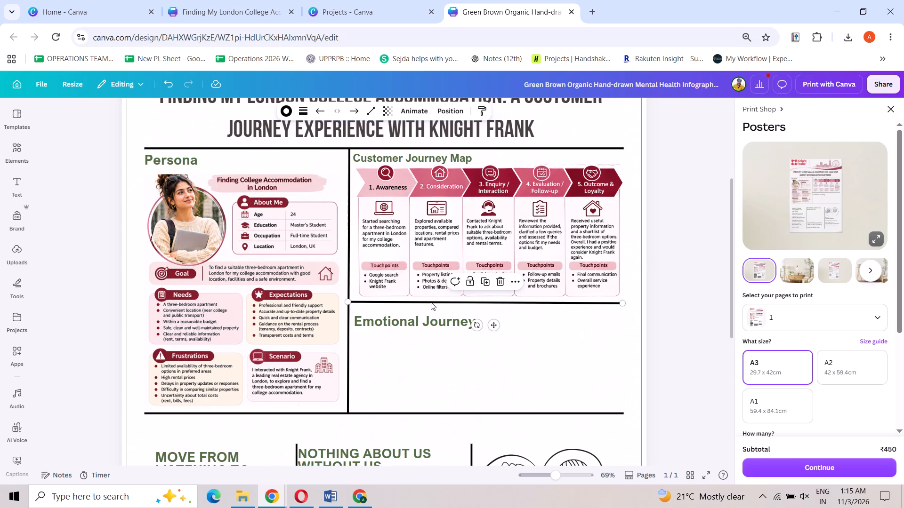
Set the "Persona" heading's font size to 25, matching the "Customer Journey Map" heading.
left_click(418, 162)
left_click(169, 165)
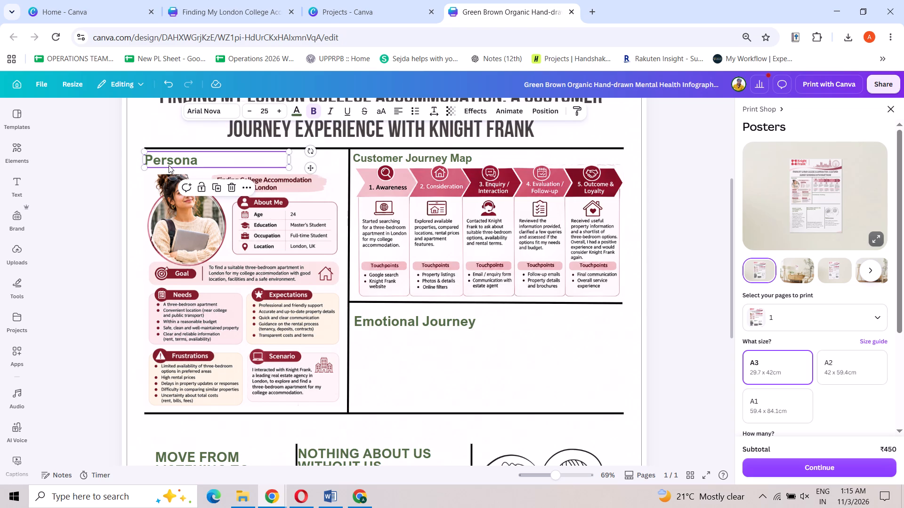
left_click(265, 109)
type("25")
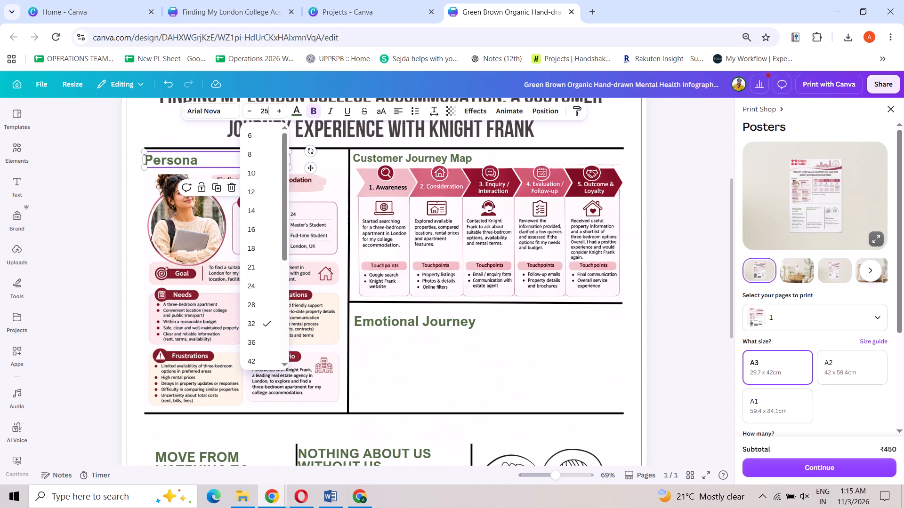
key("Return")
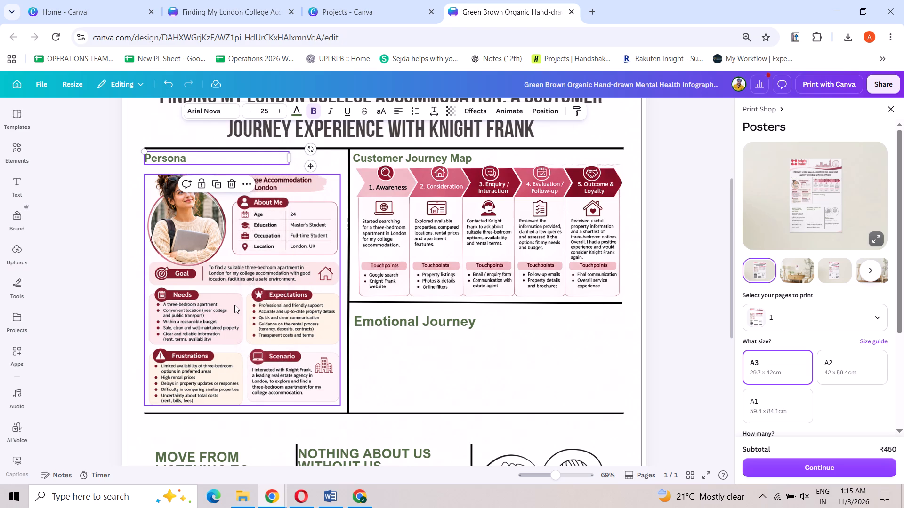
Move the persona image up beneath its heading and raise the full-width divider to just below the image.
left_click_drag(234, 305, 234, 296)
left_click_drag(264, 413, 262, 399)
Shorten the vertical divider's lower end to a length of about 20.4, meeting the raised full-width divider.
left_click(348, 411)
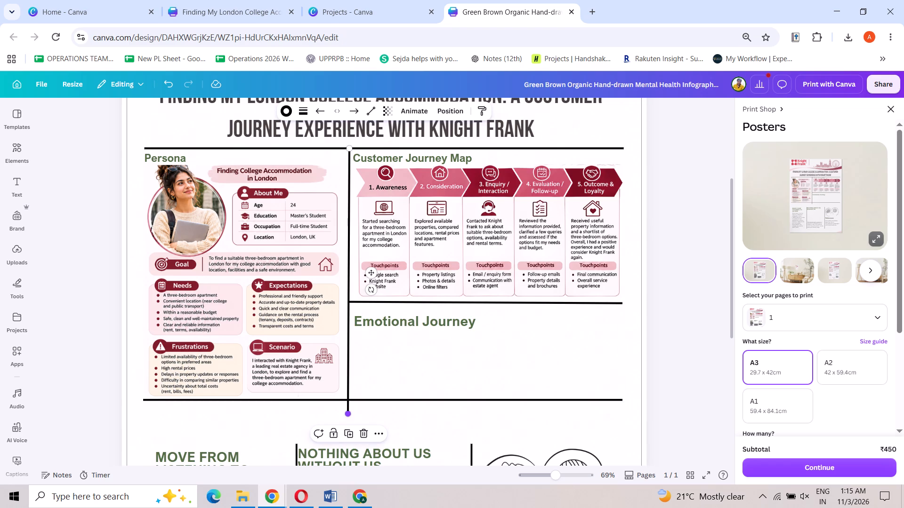
left_click_drag(348, 414, 348, 399, "ctrl")
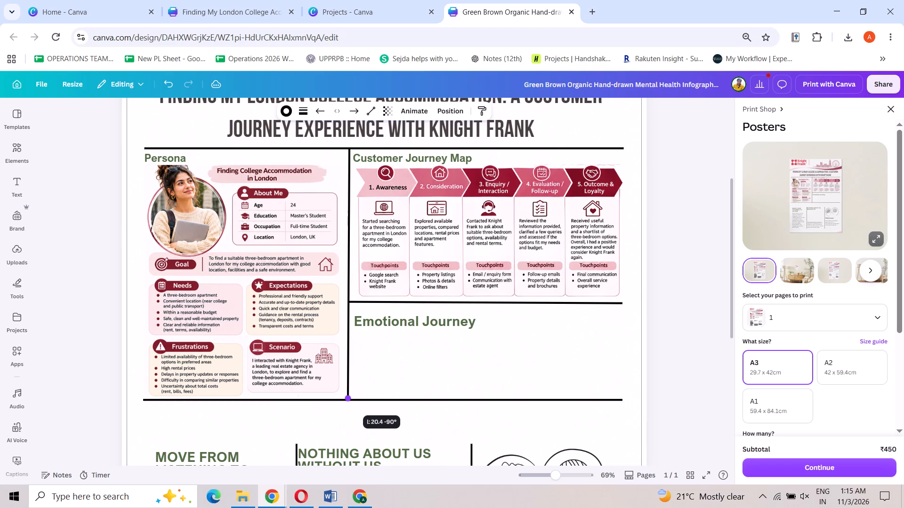
left_click_drag(348, 399, 348, 400, "ctrl")
left_click(400, 375)
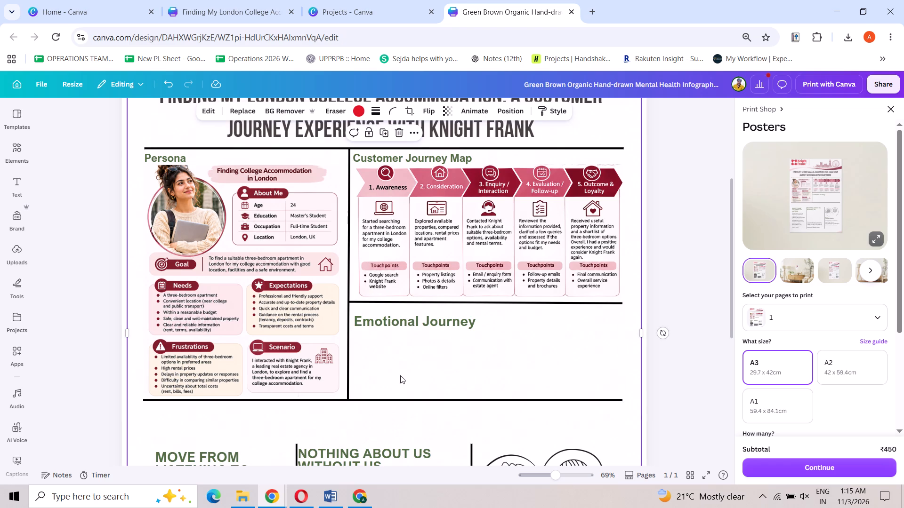
Set the "Emotional Journey" heading's font size to 25.
left_click(448, 317)
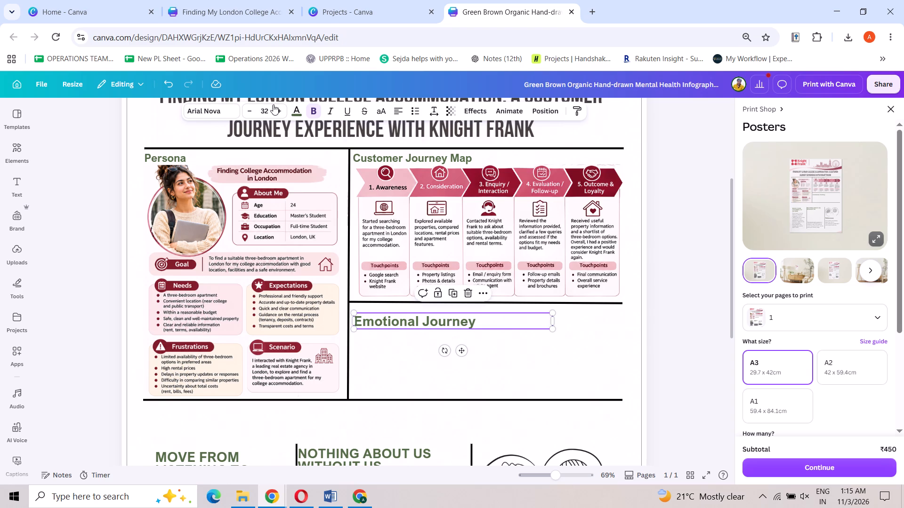
left_click(266, 109)
type("25")
key("Return")
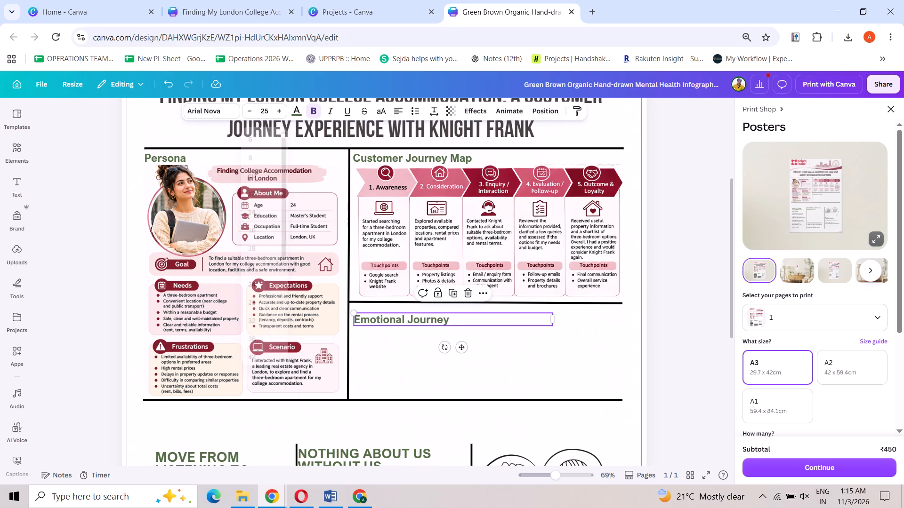
left_click(395, 322)
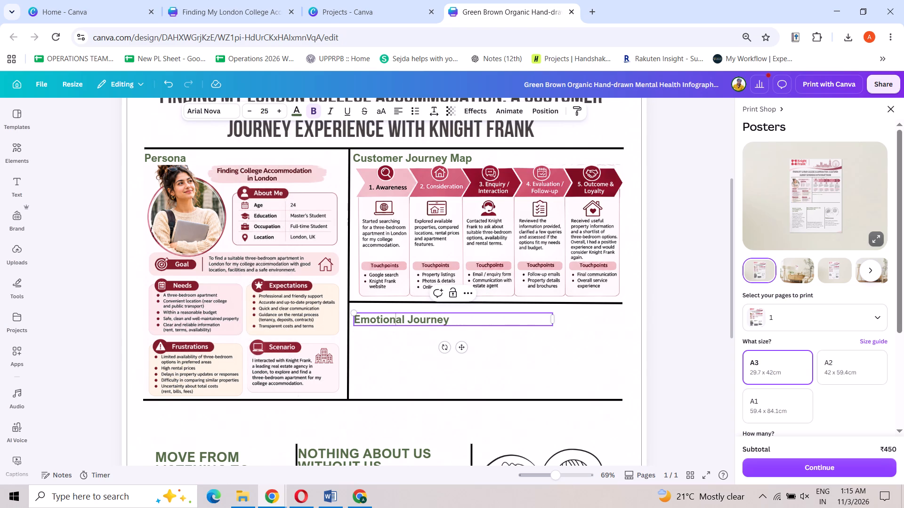
Move the "Emotional Journey" heading up so it sits directly beneath the horizontal divider under the customer journey map.
left_click(400, 320)
left_click_drag(412, 313, 412, 309)
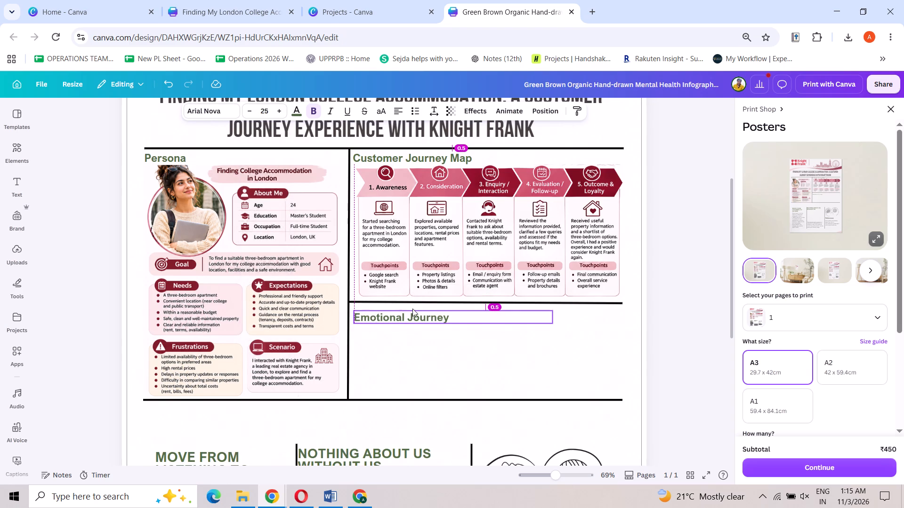
left_click_drag(412, 309, 412, 307)
left_click(418, 333)
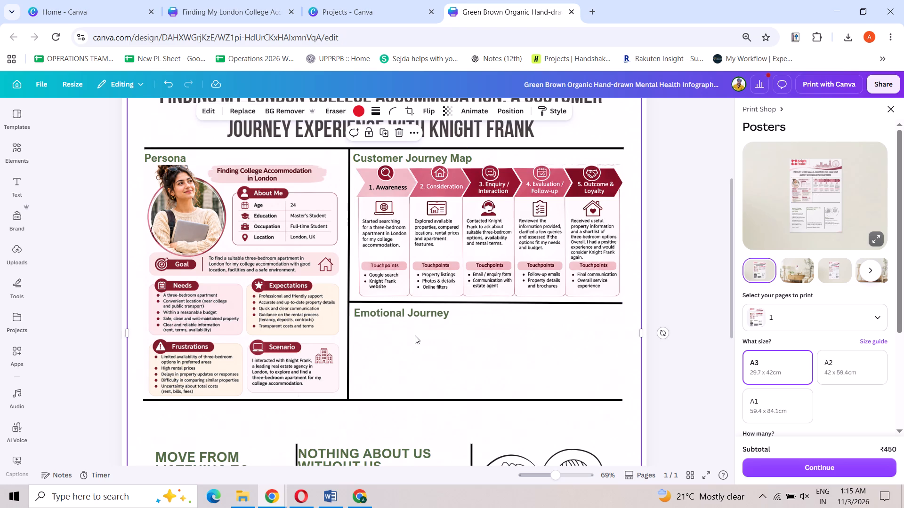
Copy the "Emotional Journey_ Customer Experience" image from the Downloads folder and paste it into the poster.
left_click(247, 500)
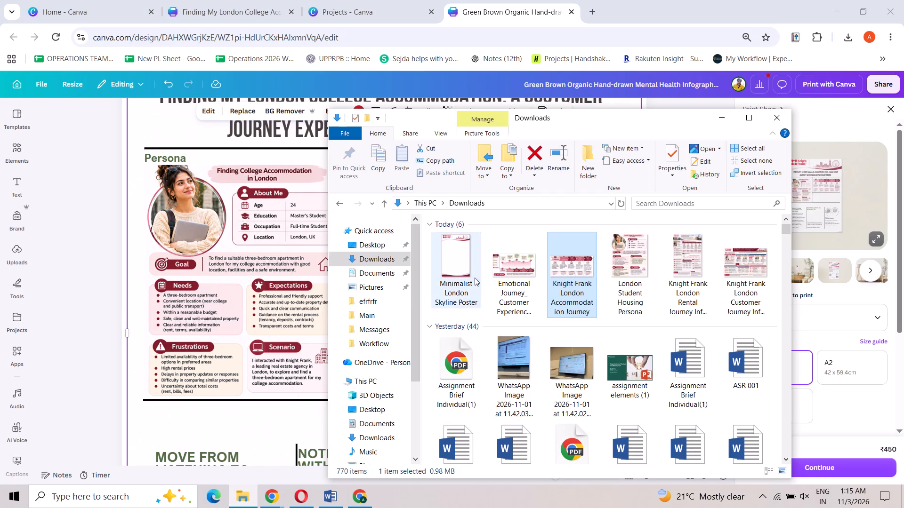
left_click(511, 260)
right_click(511, 260)
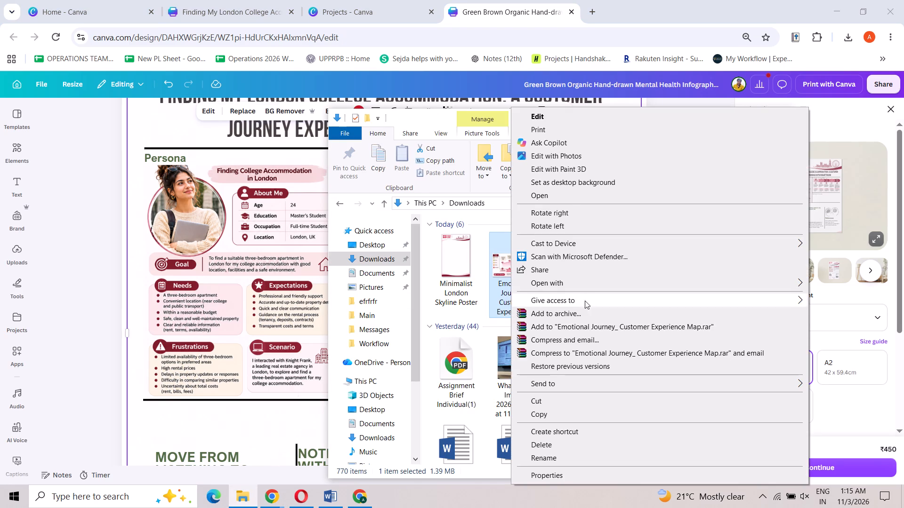
left_click(548, 411)
left_click_drag(718, 129, 726, 115)
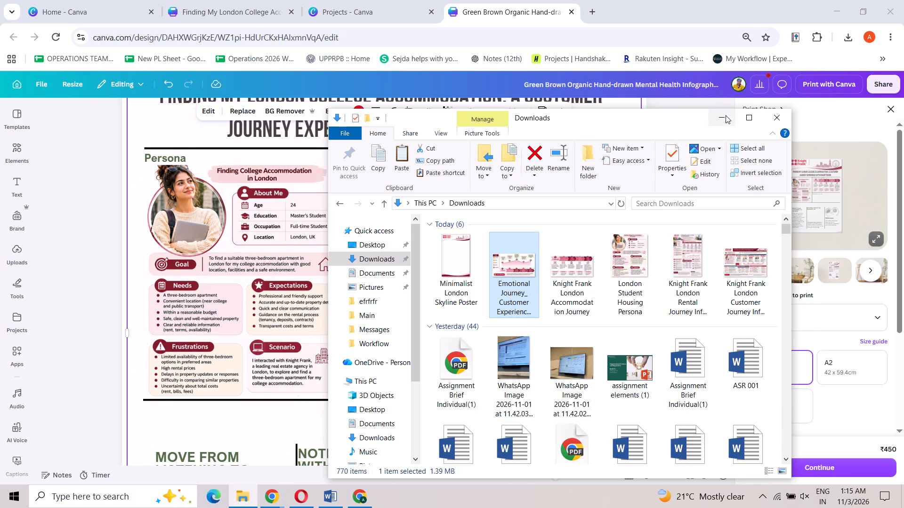
left_click(726, 115)
left_click(452, 355)
key("ctrl+v")
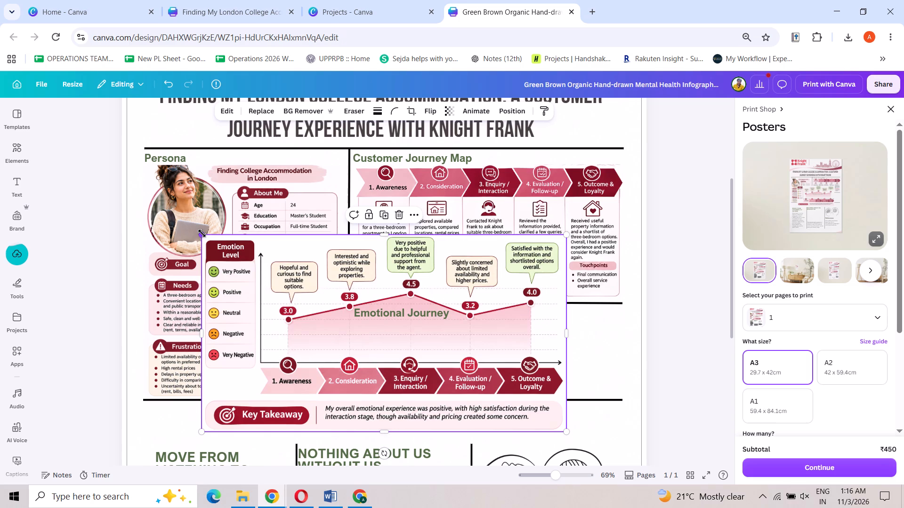
Scale down the pasted emotional journey image and place it beneath the "Emotional Journey" heading.
left_click_drag(202, 233, 347, 341)
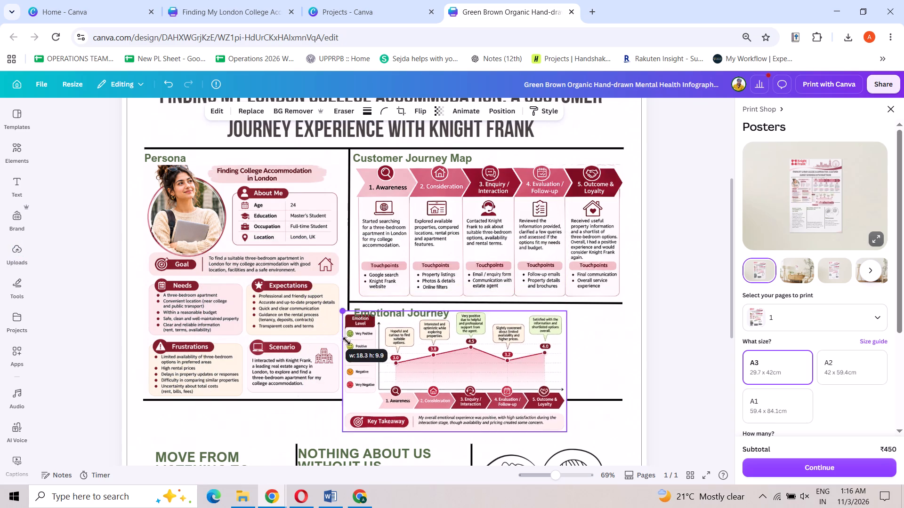
left_click_drag(347, 341, 355, 343)
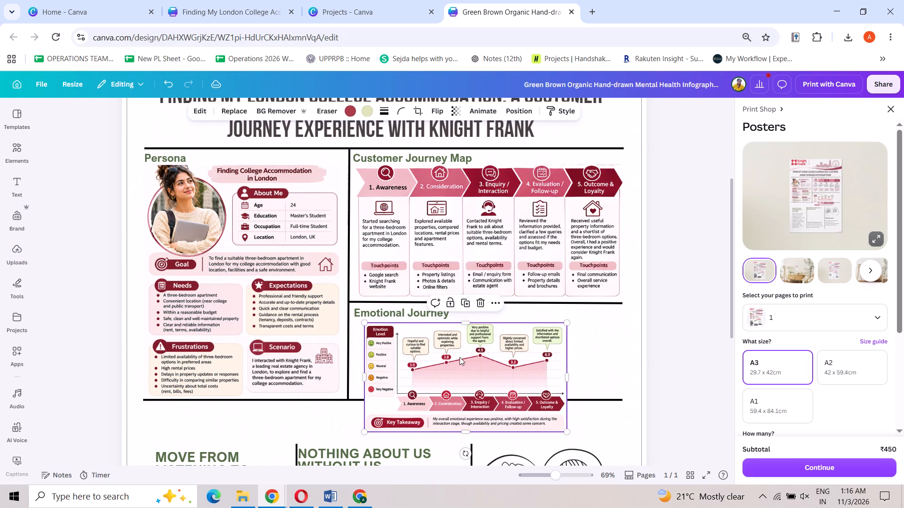
left_click_drag(463, 357, 458, 357)
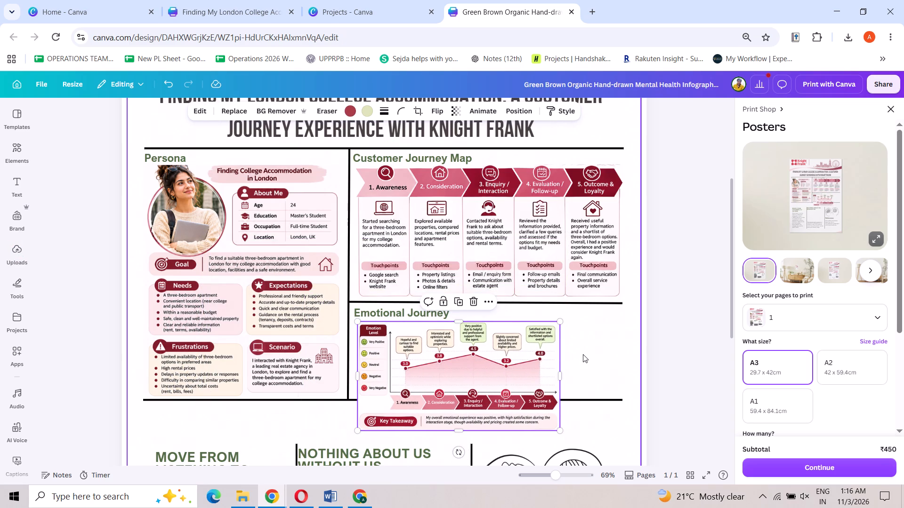
left_click(583, 354)
Crop the Key Takeaway strip off the emotional journey image and move it against the section's right edge, between the dividers.
scroll(583, 354, "down", 6)
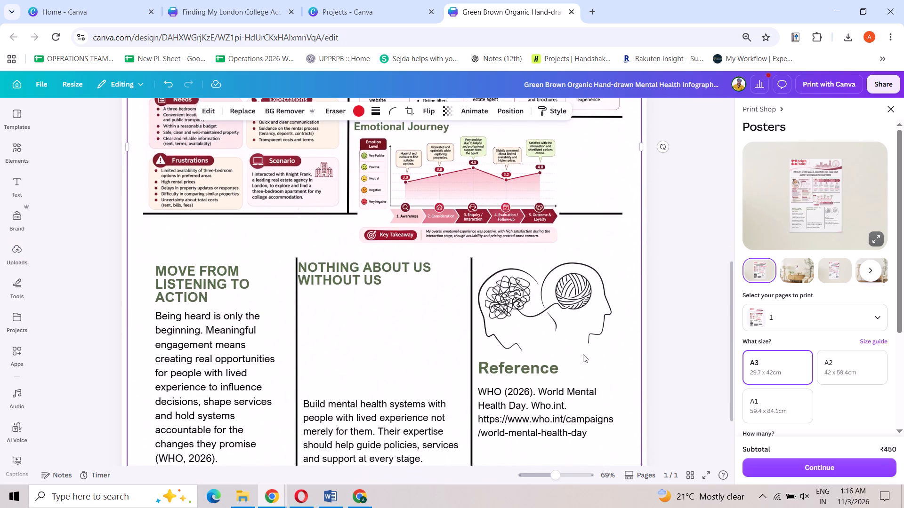
scroll(583, 354, "up", 1)
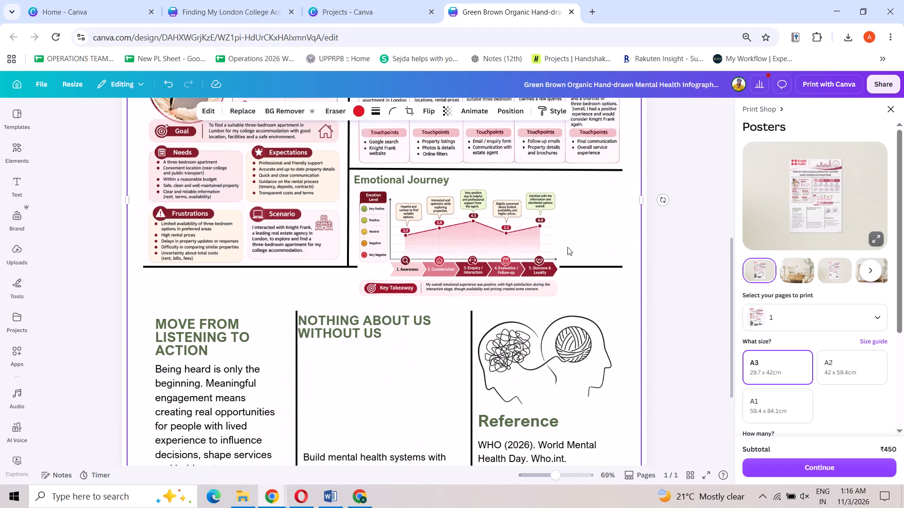
left_click(520, 257)
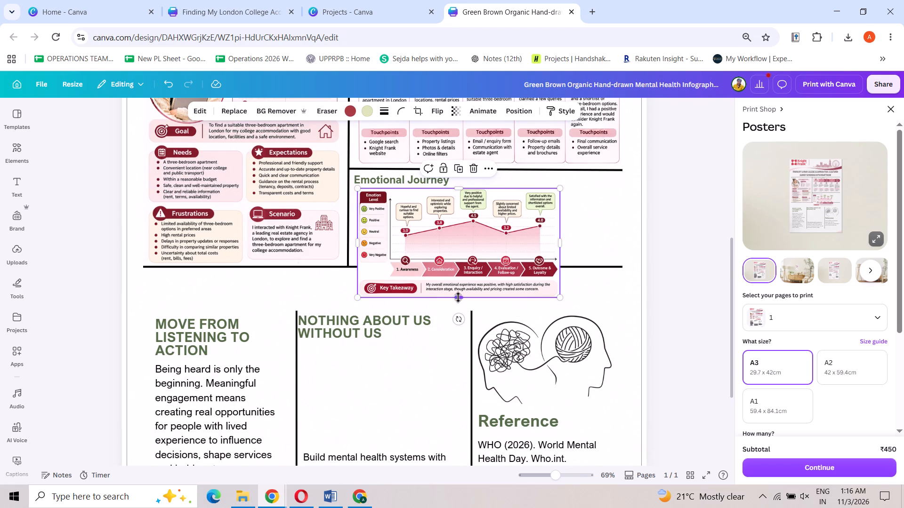
left_click_drag(459, 297, 460, 279)
left_click_drag(487, 242, 500, 232)
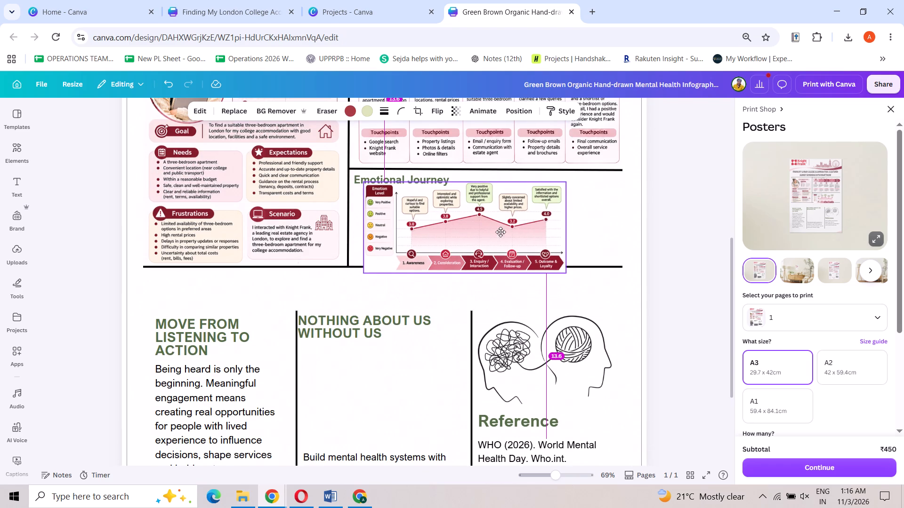
left_click_drag(500, 232, 549, 225)
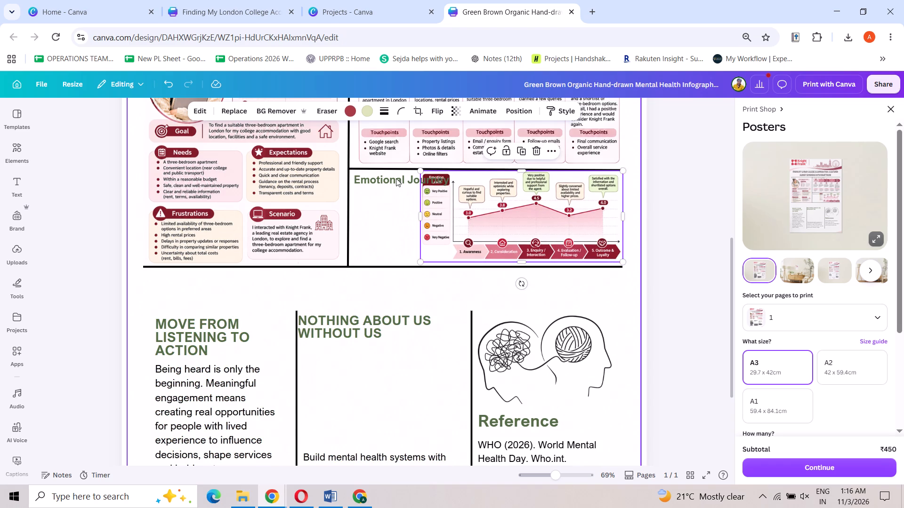
Narrow the "Emotional Journey" heading onto two lines and lower it beside the emotional journey chart.
left_click(396, 178)
left_click_drag(555, 182, 456, 186)
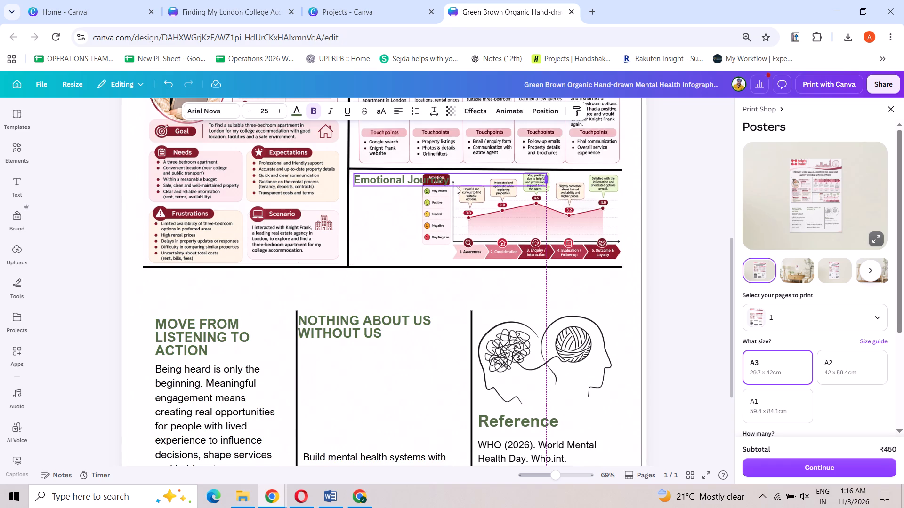
left_click_drag(456, 186, 409, 191)
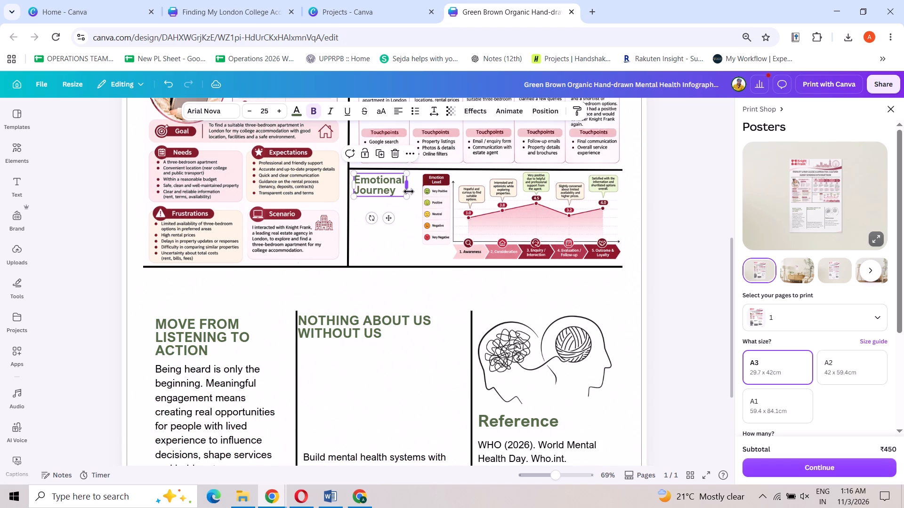
left_click_drag(389, 183, 389, 206)
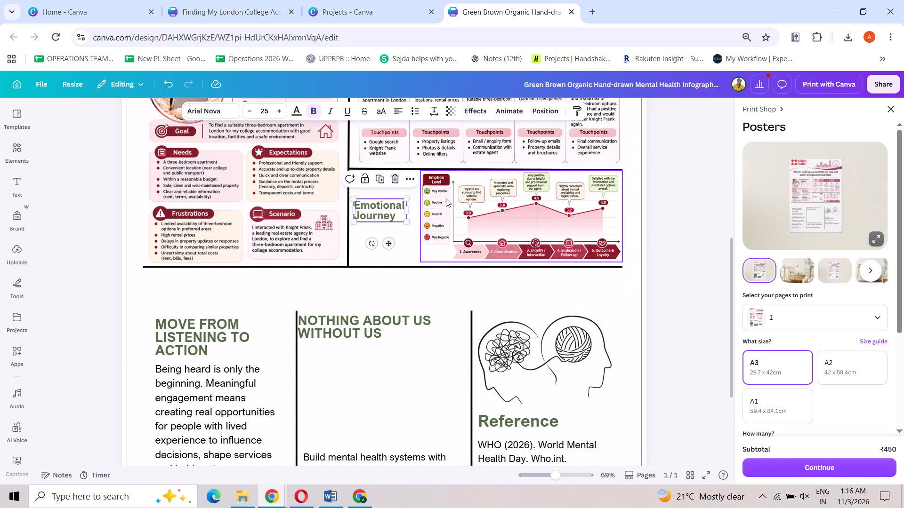
Nudge the emotional journey chart slightly to fit between the section's upper and lower dividers.
left_click(446, 198)
left_click(446, 198)
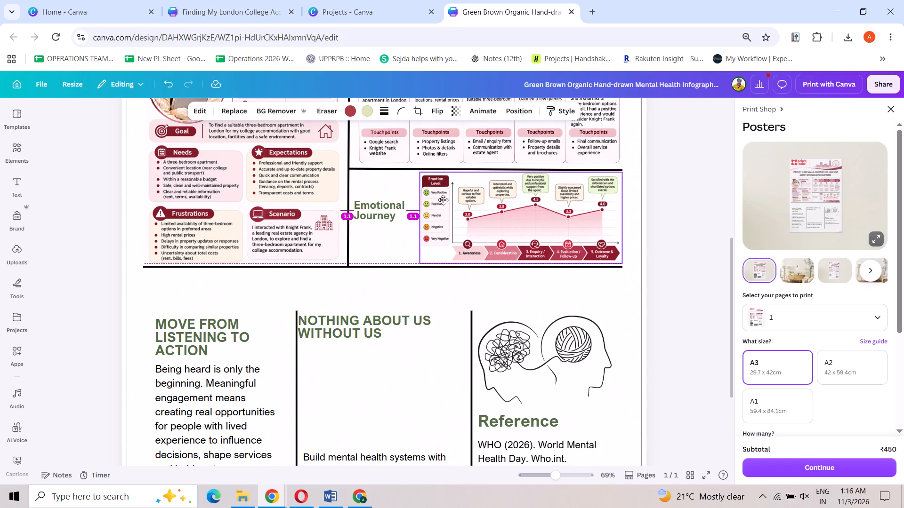
left_click(395, 323)
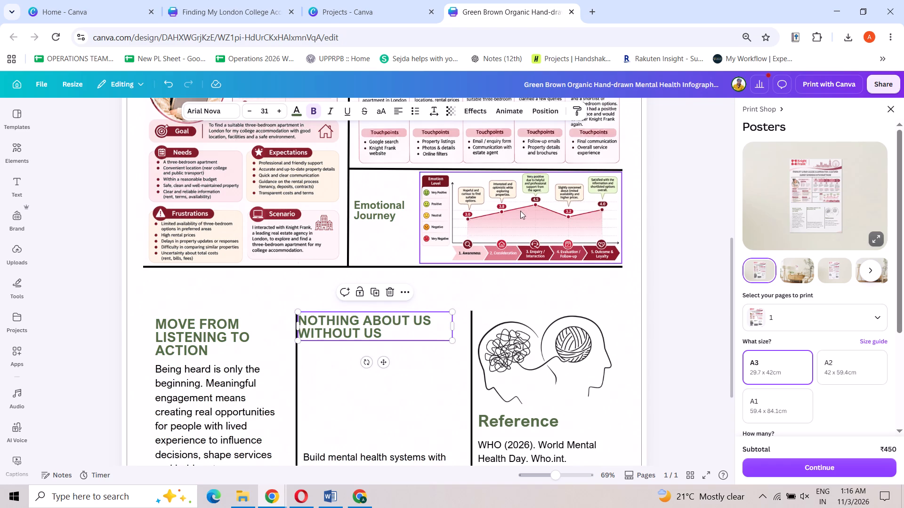
left_click(395, 380)
Set the "MOVE FROM LISTENING TO ACTION" heading's font size to 25.
scroll(395, 380, "up", 3)
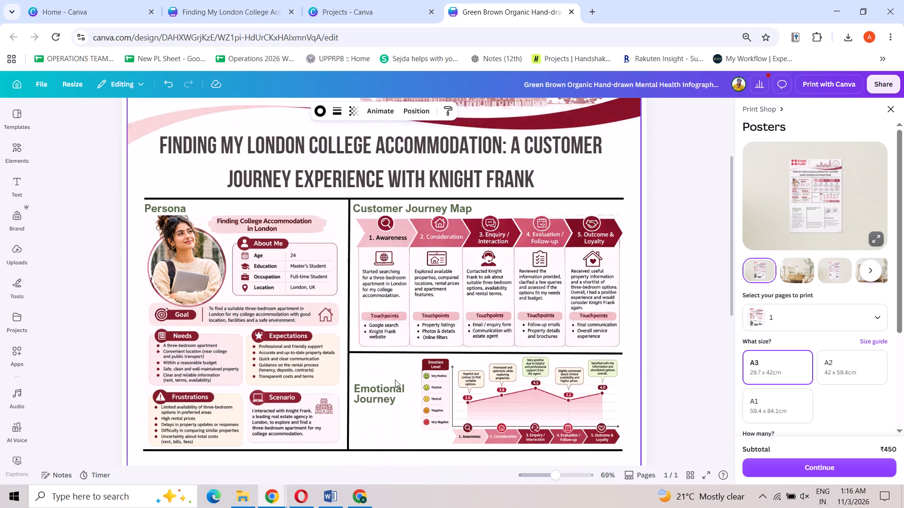
scroll(395, 380, "down", 6)
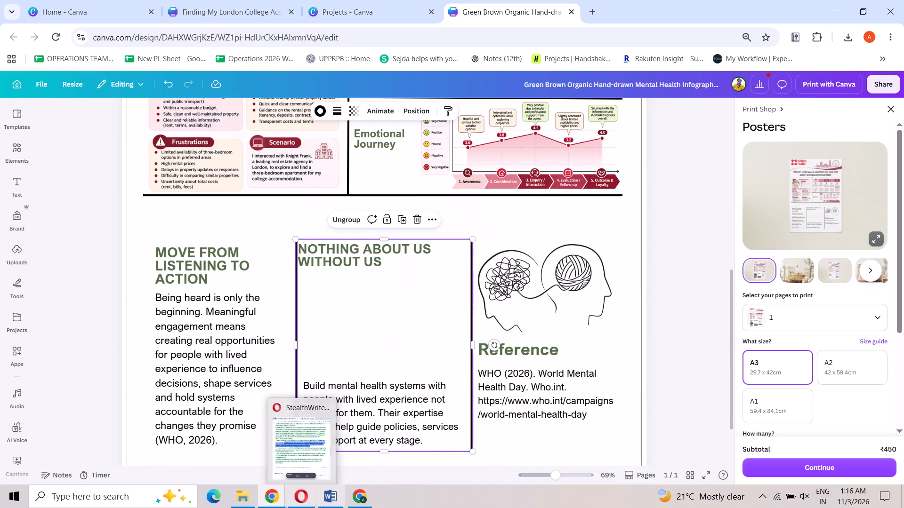
left_click(215, 270)
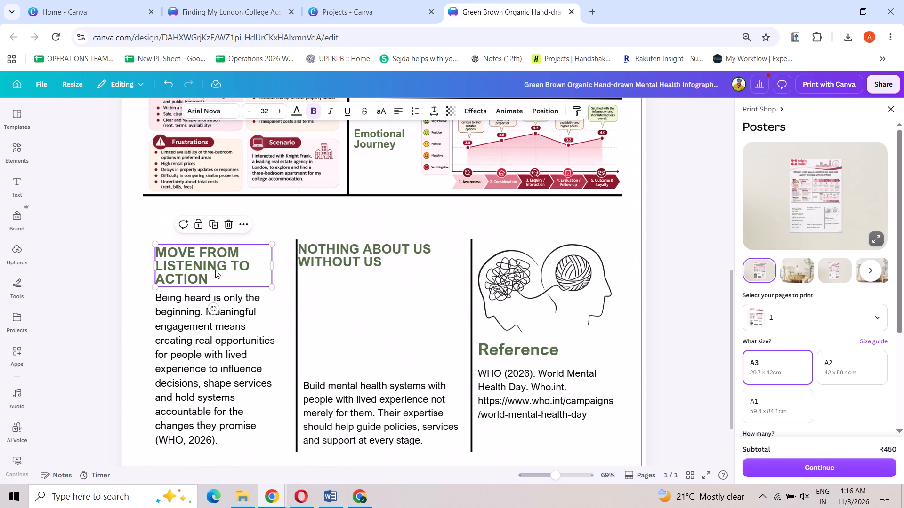
left_click(272, 114)
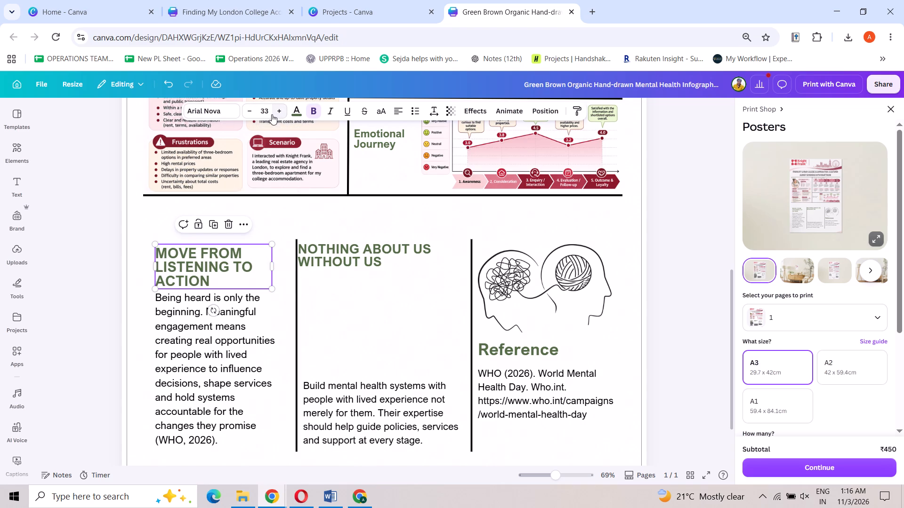
left_click(262, 111)
type("25")
key("Return")
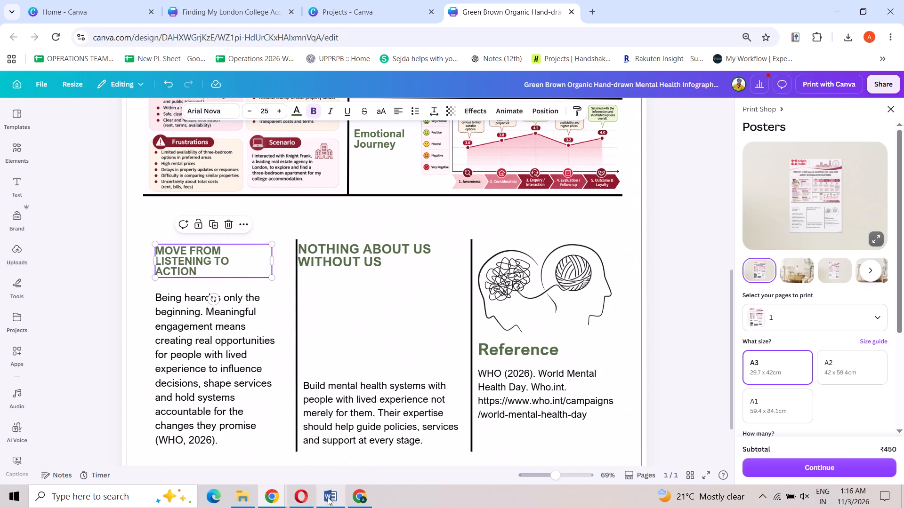
Replace the "MOVE FROM LISTENING TO ACTION" heading with "Organisational Culture and Reputation Analysis" copied from the ChatGPT conversation.
left_click(269, 498)
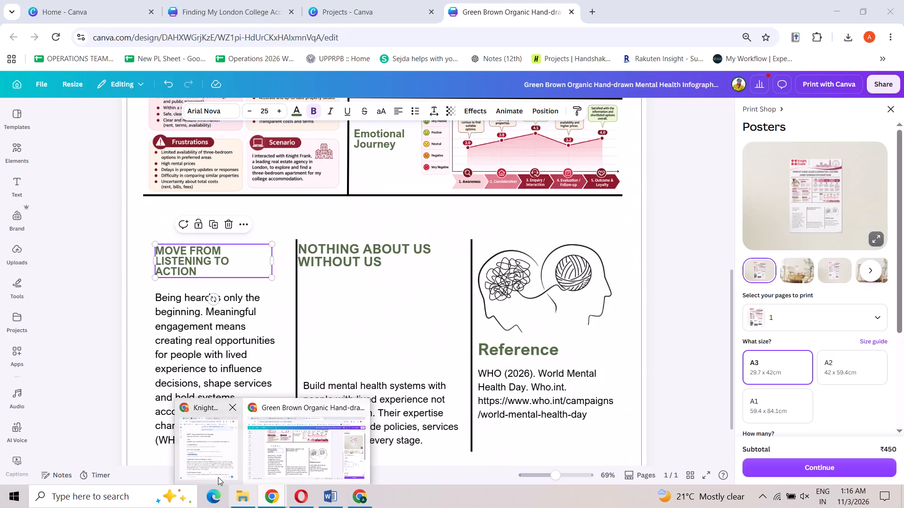
left_click(218, 477)
double_click(71, 325)
left_click_drag(71, 325, 182, 319)
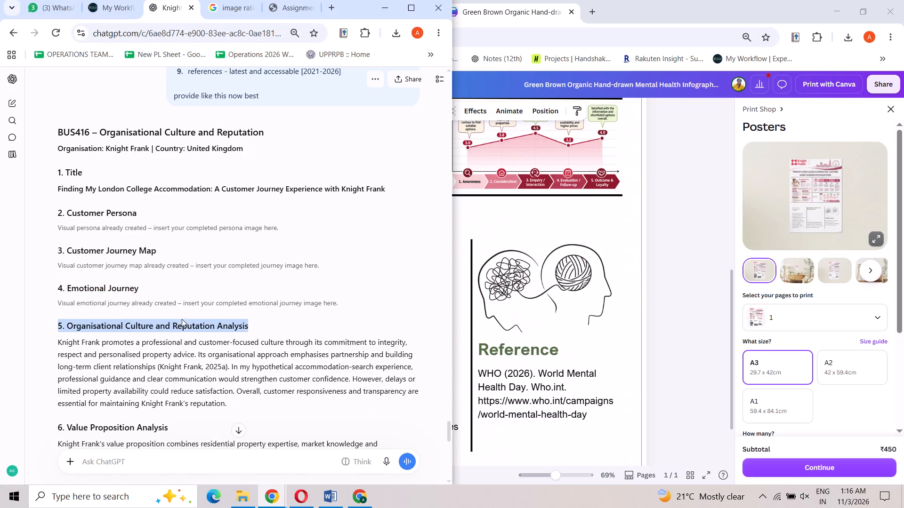
left_click_drag(182, 319, 196, 319)
left_click(196, 319)
left_click_drag(68, 325, 154, 328)
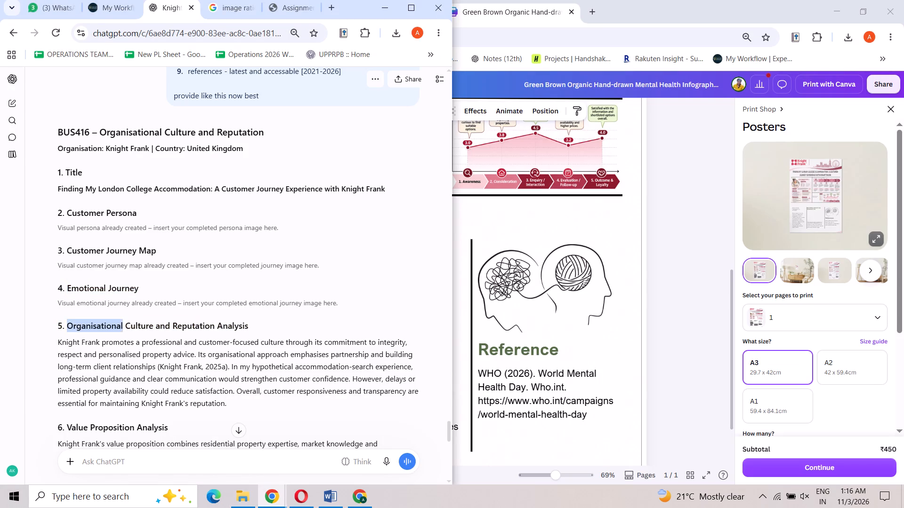
left_click_drag(154, 328, 246, 326)
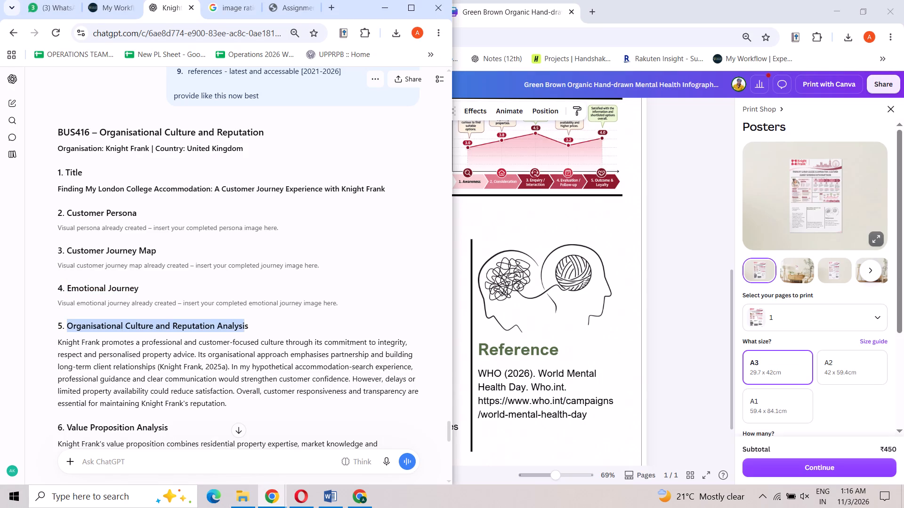
left_click(72, 325)
left_click_drag(67, 325, 254, 325)
right_click(236, 326)
left_click(282, 339)
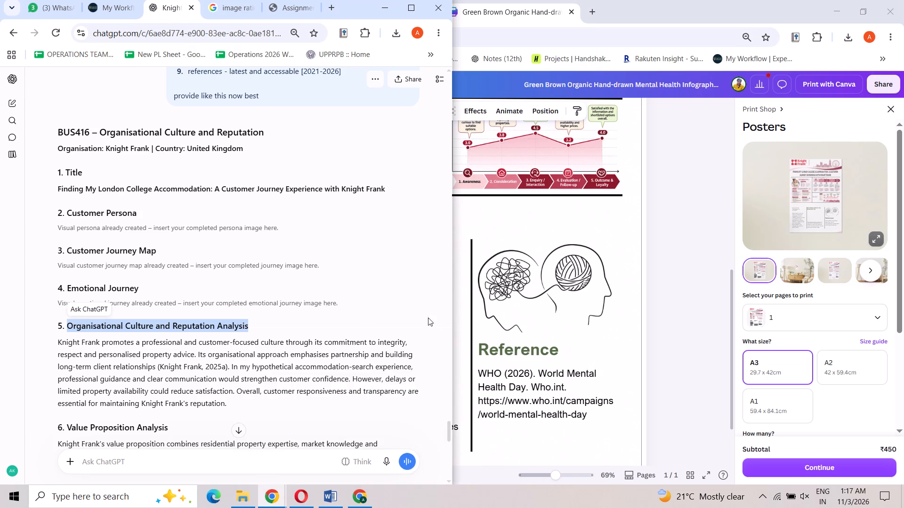
left_click(526, 319)
triple_click(196, 254)
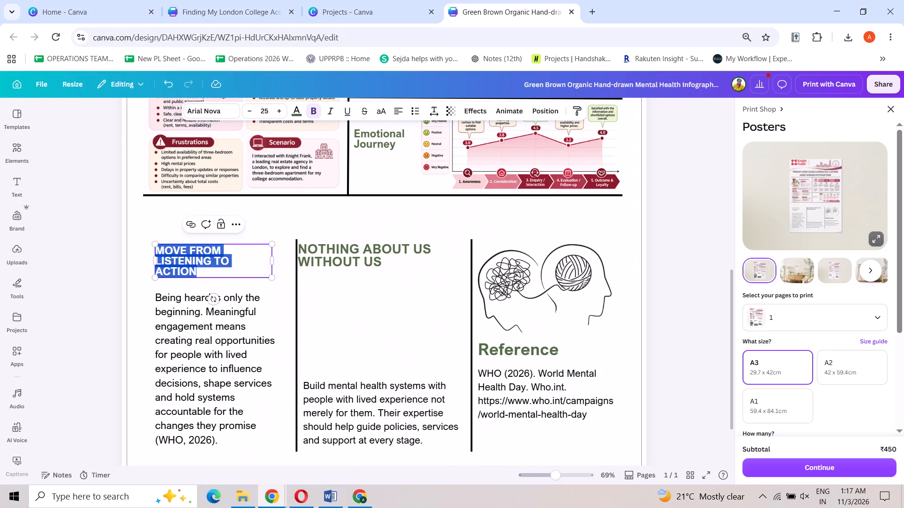
key("ctrl+v")
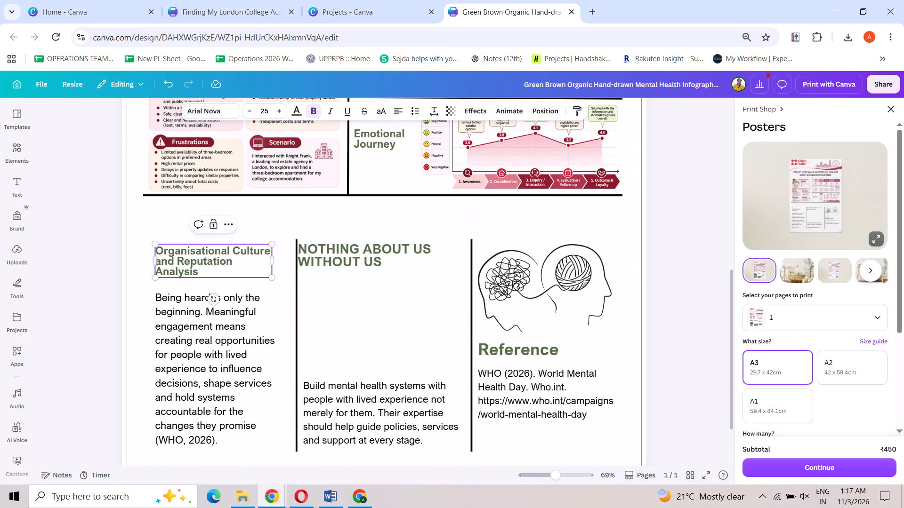
Widen the "Organisational Culture and Reputation Analysis" heading box to about 11, fitting the text on two lines before the vertical divider.
left_click_drag(275, 262, 298, 262)
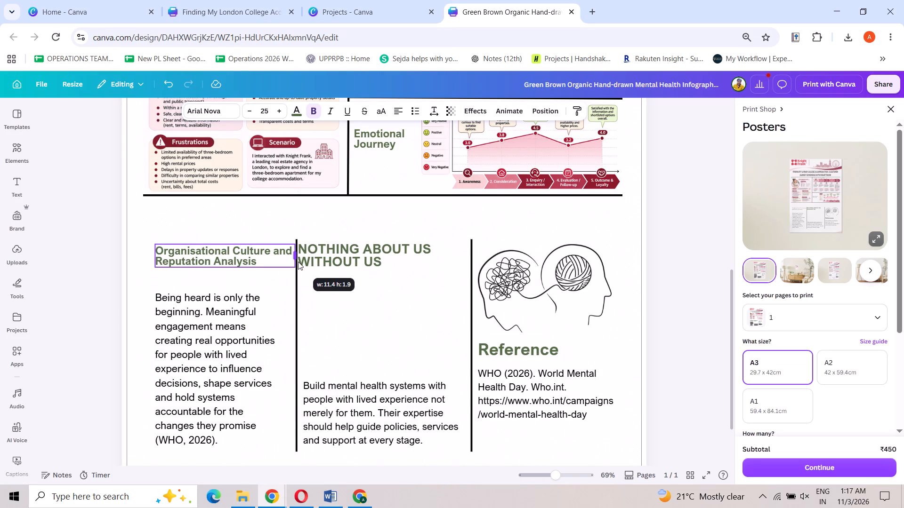
left_click_drag(298, 262, 294, 262)
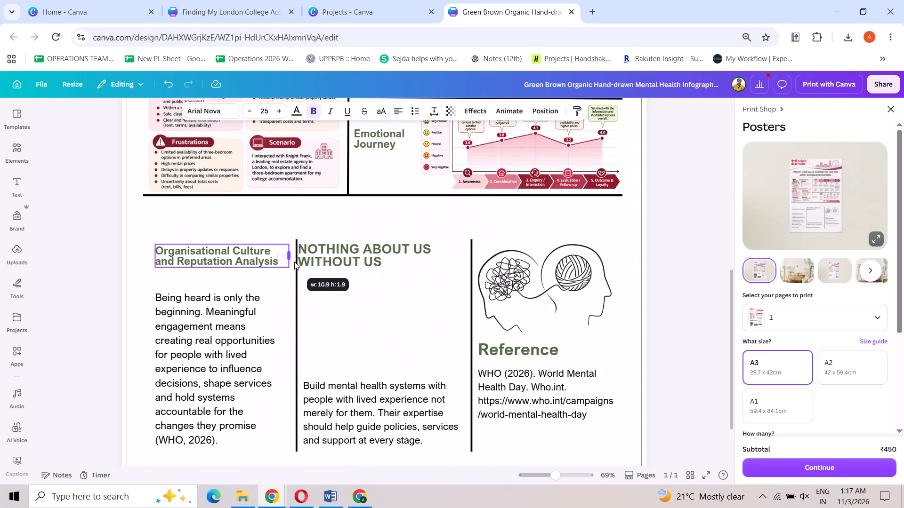
left_click_drag(294, 262, 293, 262)
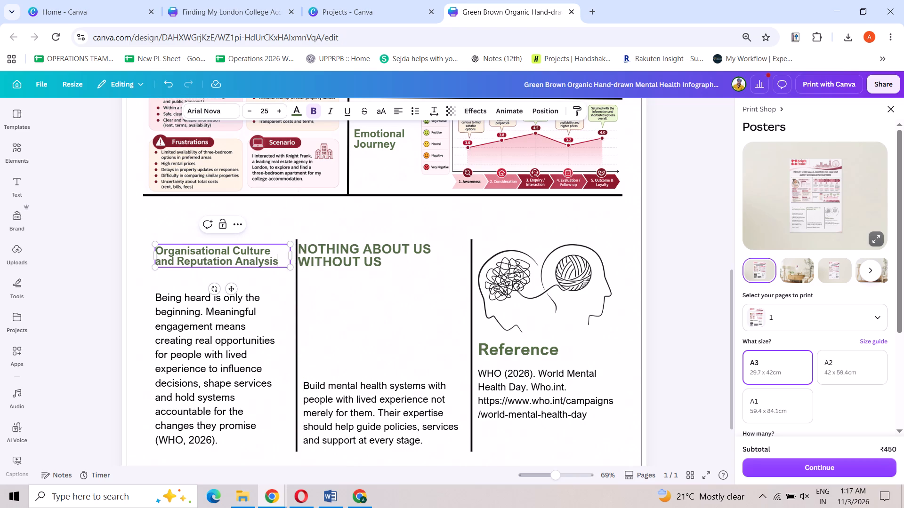
Move the "Organisational Culture and Reputation Analysis" heading up to just below the horizontal divider, aligned with the Persona heading's left edge.
left_click(250, 245)
left_click_drag(257, 244, 250, 199)
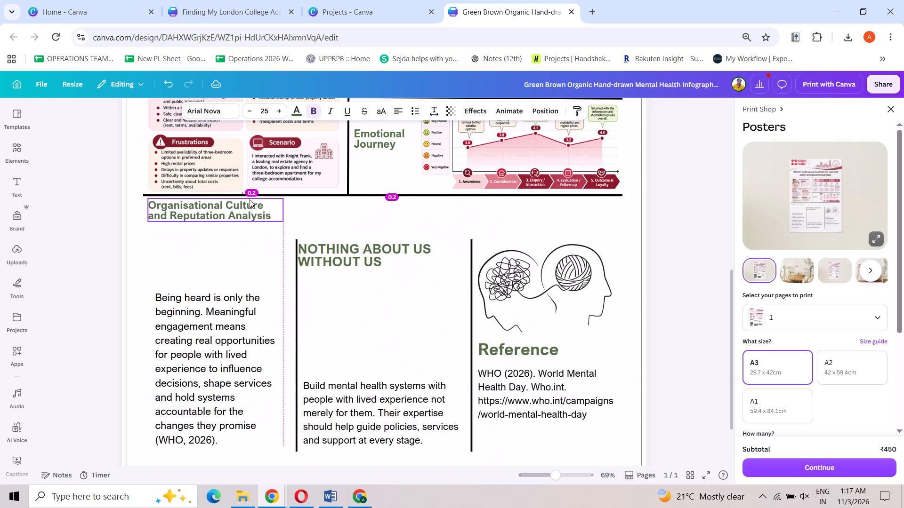
left_click_drag(250, 199, 247, 199)
scroll(247, 199, "up", 1)
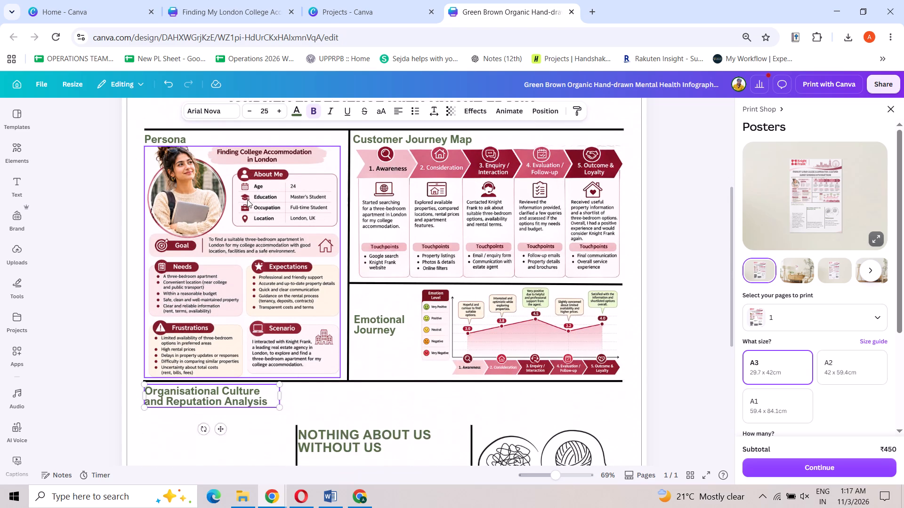
scroll(247, 199, "up", 1)
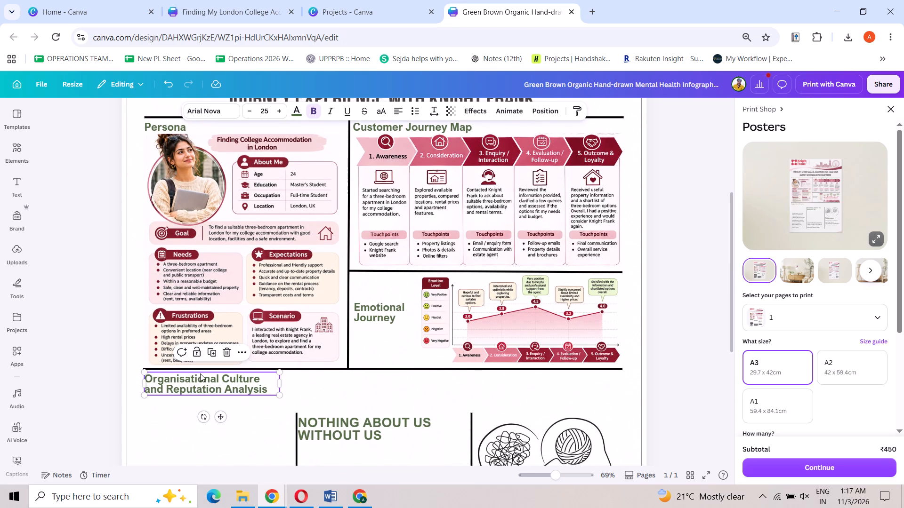
left_click(200, 373)
left_click(202, 376)
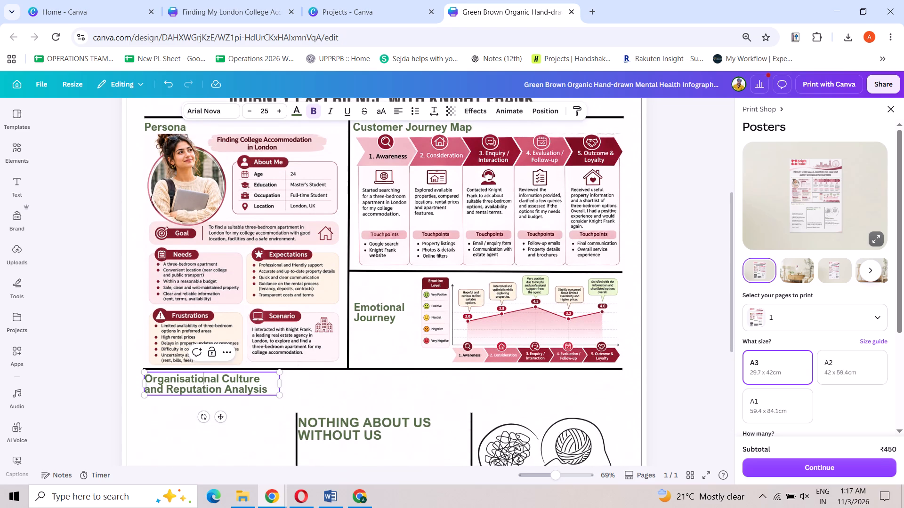
left_click(262, 372)
left_click(259, 416)
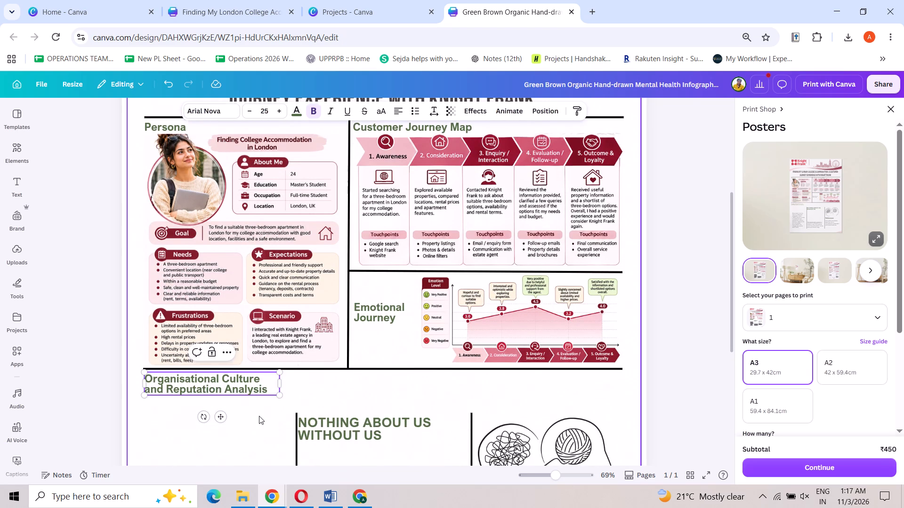
left_click(237, 383)
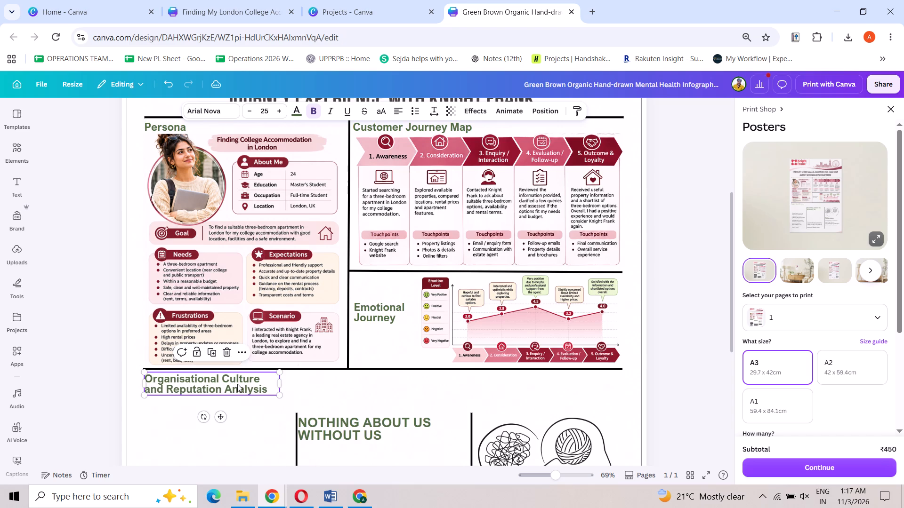
left_click(248, 405)
Move the grouped vertical dividers around the "NOTHING ABOUT US WITHOUT US" column up so they meet the horizontal divider above.
scroll(248, 405, "down", 1)
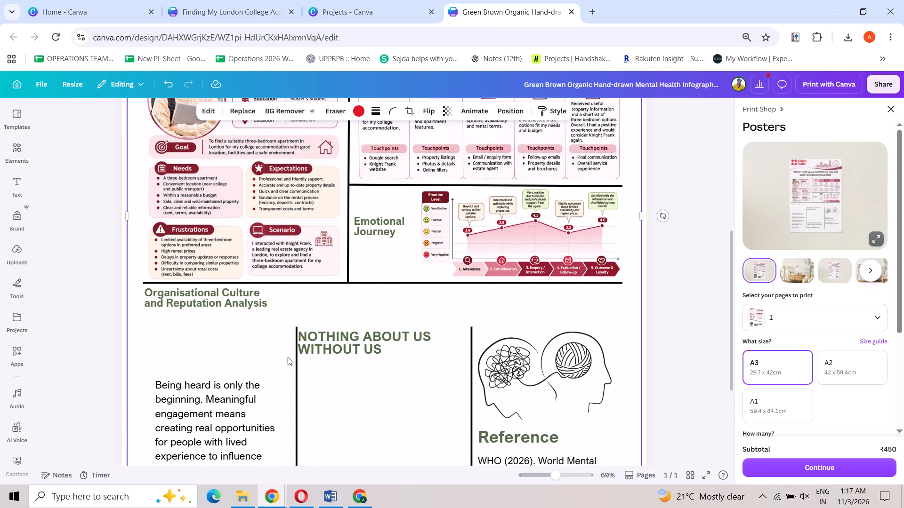
left_click(296, 349)
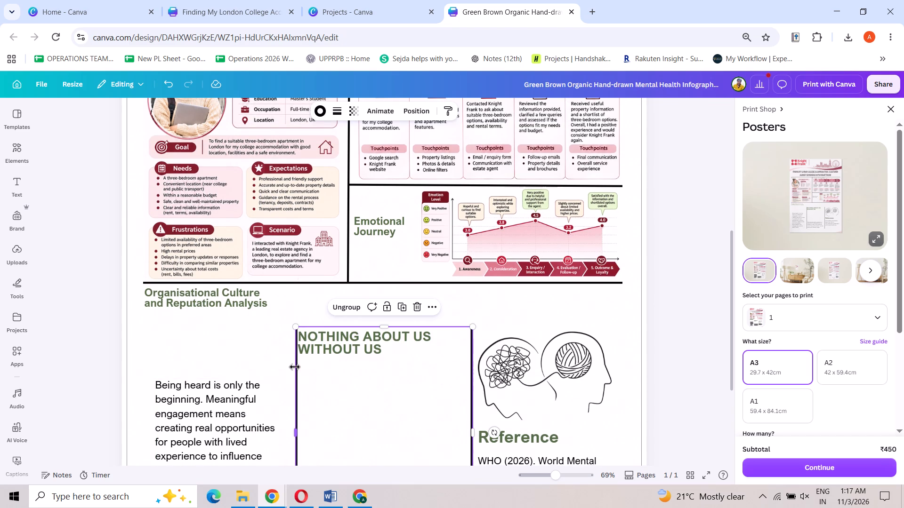
left_click(264, 390)
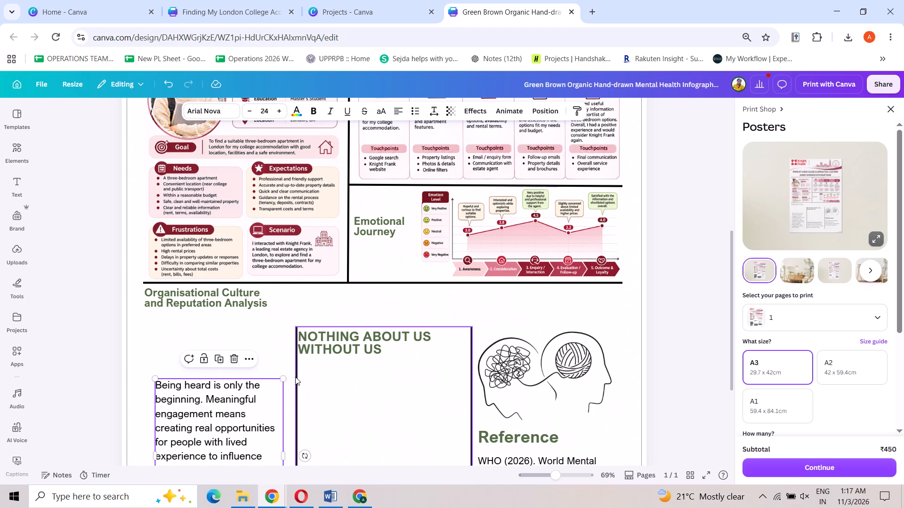
left_click_drag(295, 377, 299, 348)
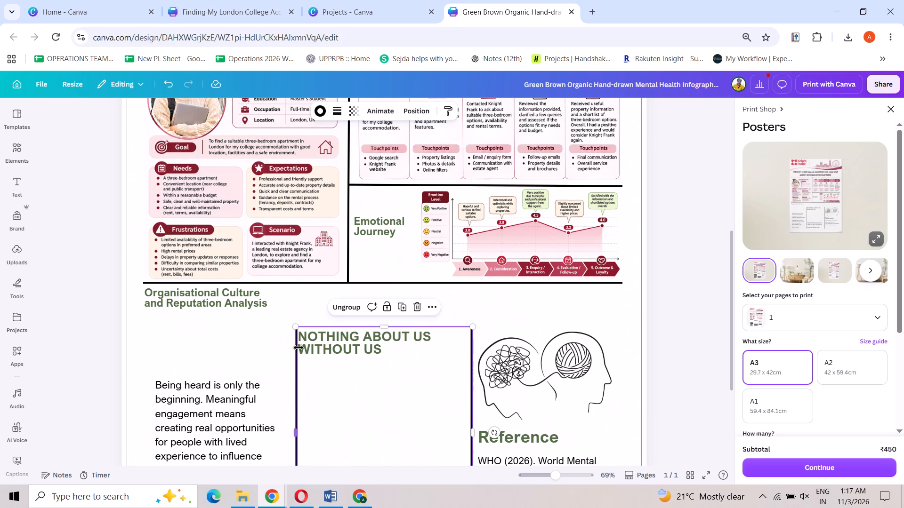
left_click_drag(299, 348, 297, 356)
triple_click(297, 356)
left_click(333, 365)
left_click(272, 410)
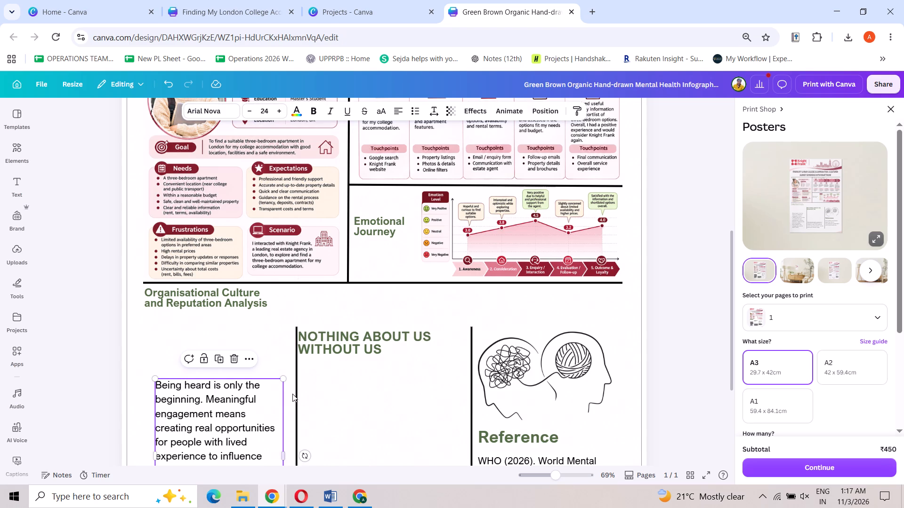
left_click_drag(296, 391, 292, 337)
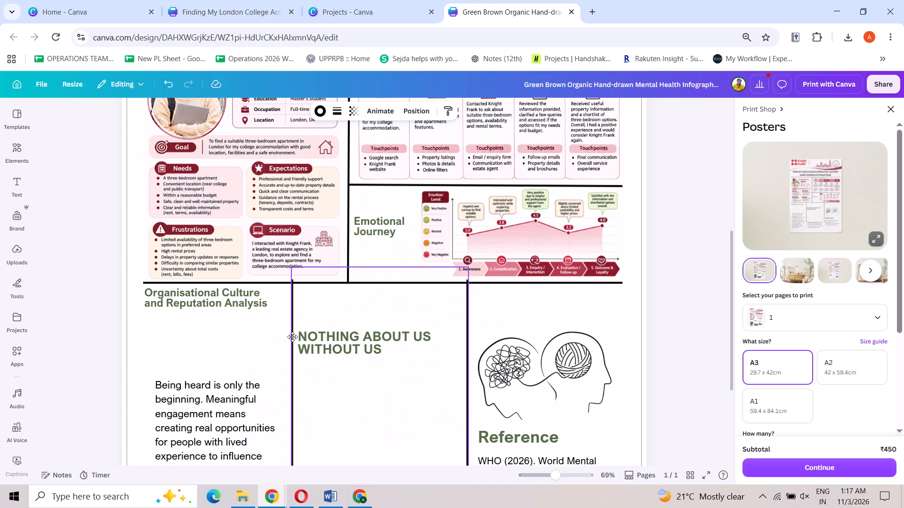
left_click_drag(292, 337, 295, 348)
left_click(481, 321)
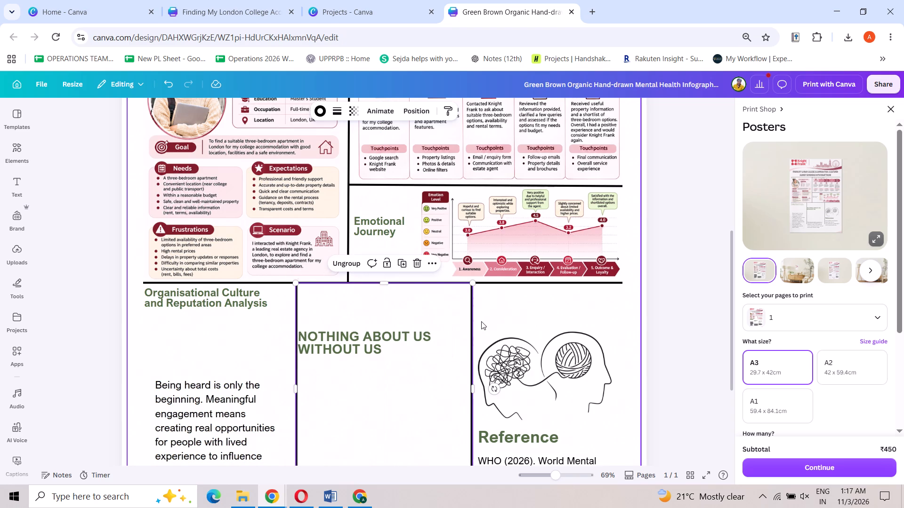
scroll(481, 321, "down", 2)
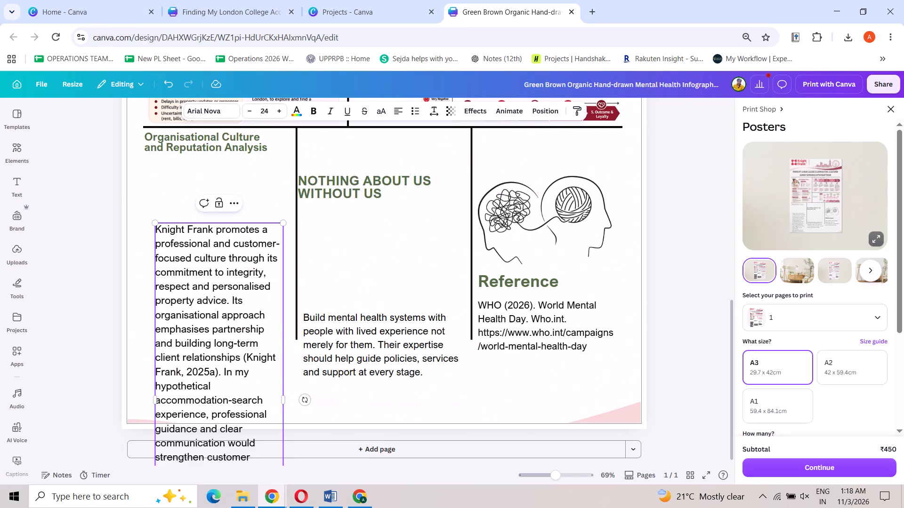
Move the Knight Frank culture paragraph directly beneath its heading and widen its box almost to the vertical divider.
left_click(355, 224)
left_click_drag(206, 261, 198, 211)
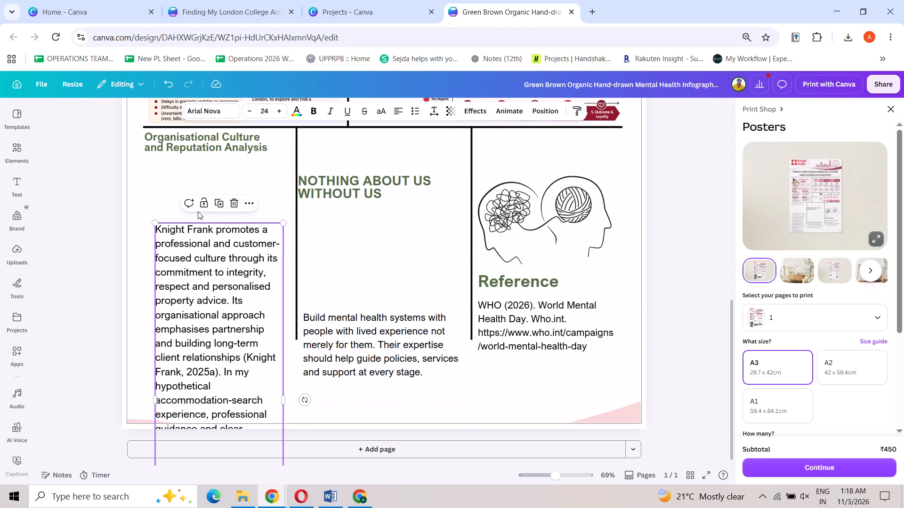
left_click_drag(198, 211, 190, 193)
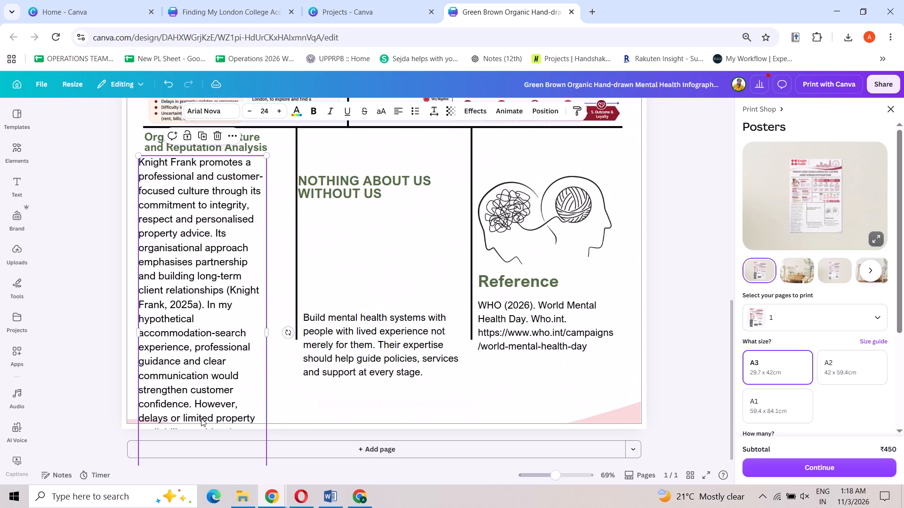
left_click_drag(269, 333, 296, 327)
Set the culture paragraph's font size to 18.
left_click(139, 156)
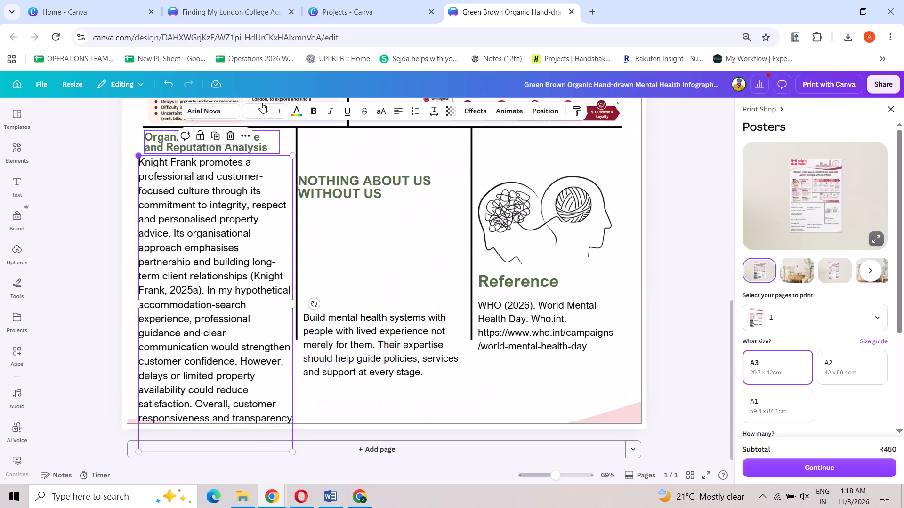
triple_click(249, 110)
triple_click(249, 110)
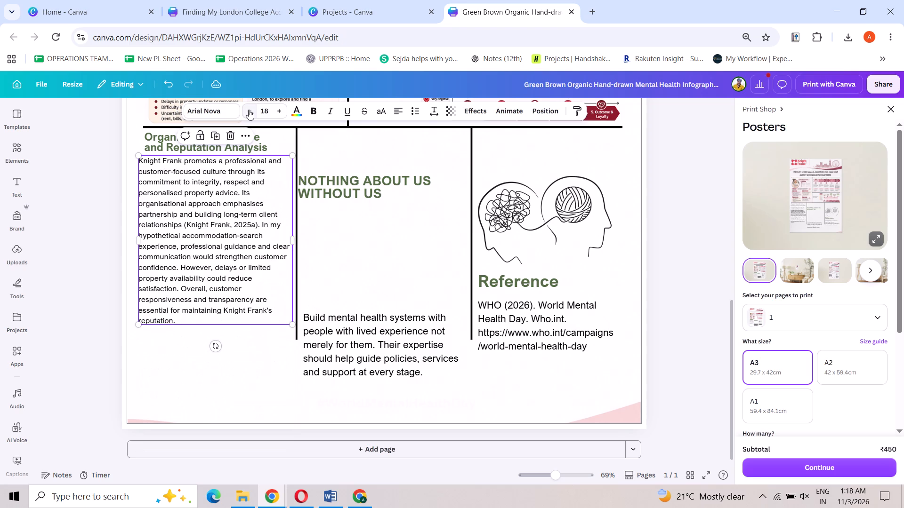
Delete the culture paragraph's closing sentence, from "Overall, customer responsiveness" to "Knight Frank's reputation.".
left_click(208, 302)
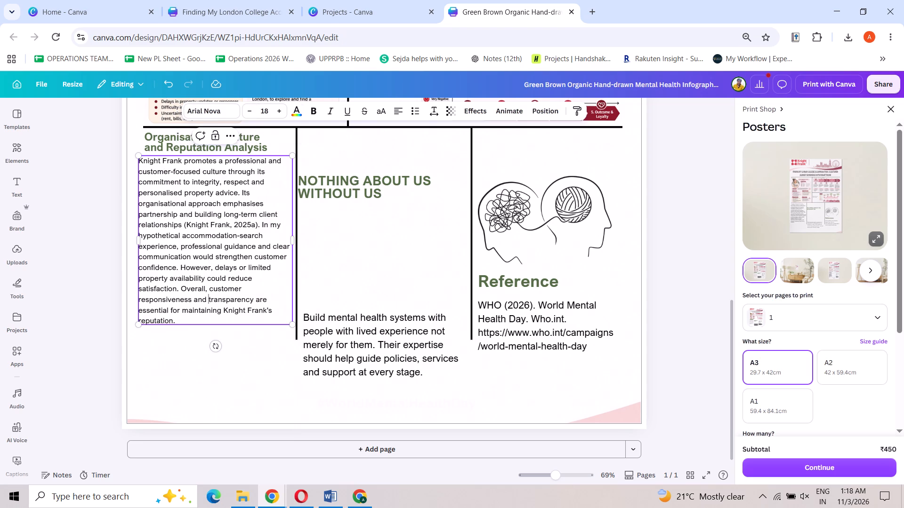
left_click_drag(186, 320, 183, 290)
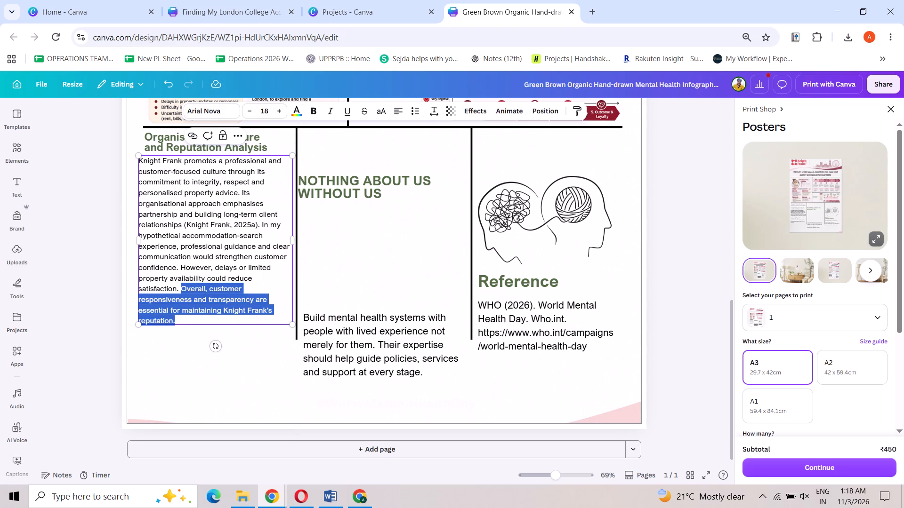
key("BackSpace")
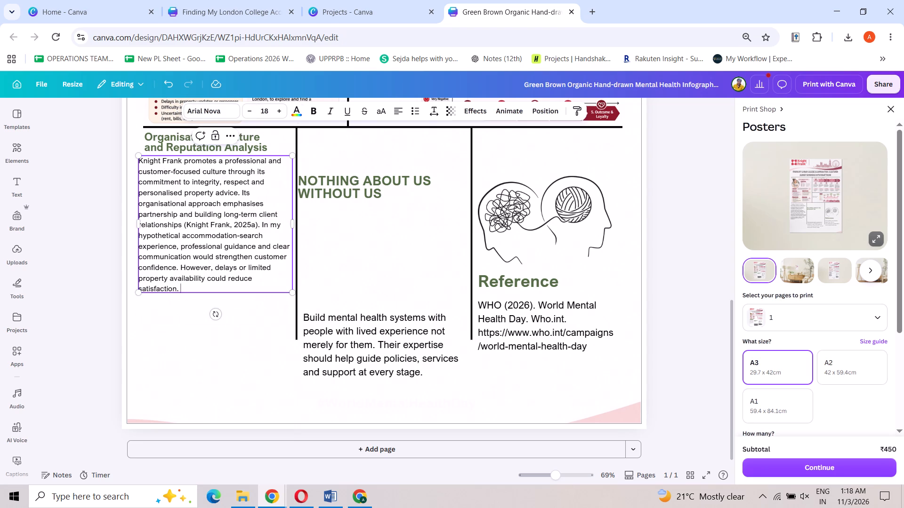
key("BackSpace")
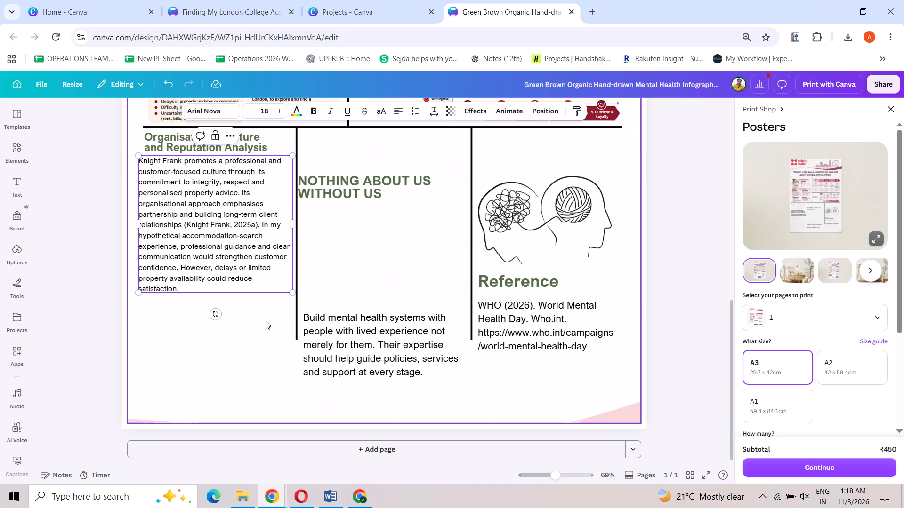
left_click(266, 321)
Narrow the culture paragraph's box from its left side so the text lines up with the heading above.
left_click(213, 180)
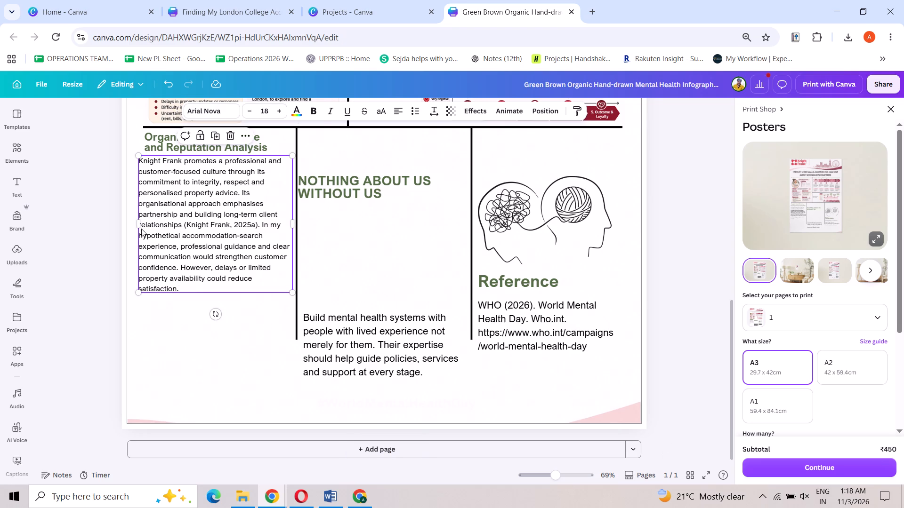
left_click(139, 223)
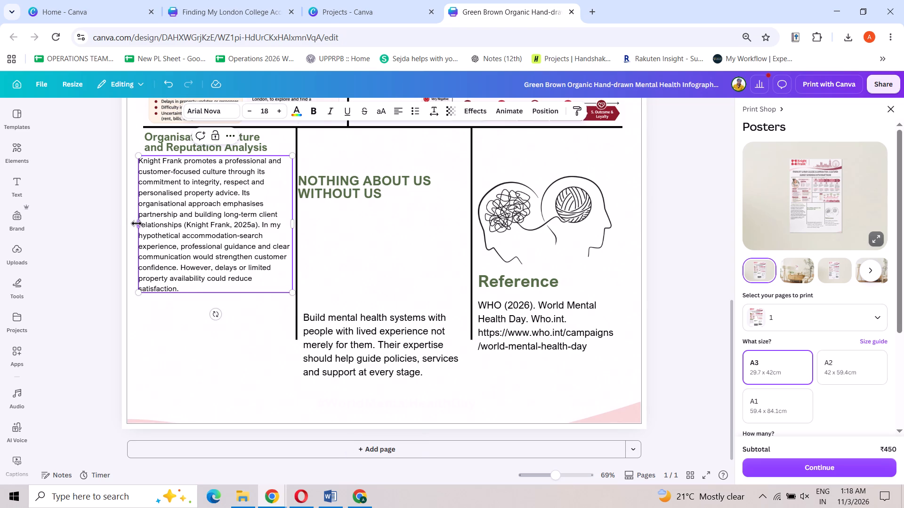
left_click_drag(137, 223, 148, 223)
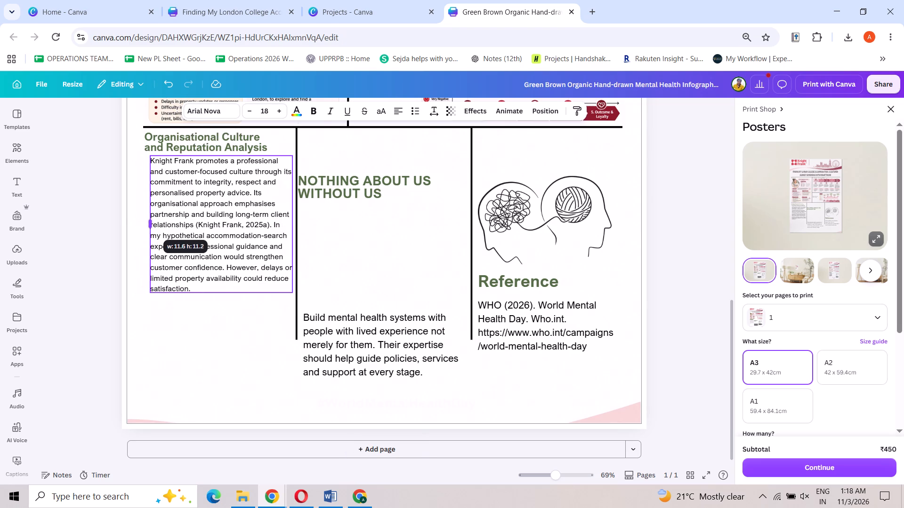
left_click_drag(148, 223, 143, 224)
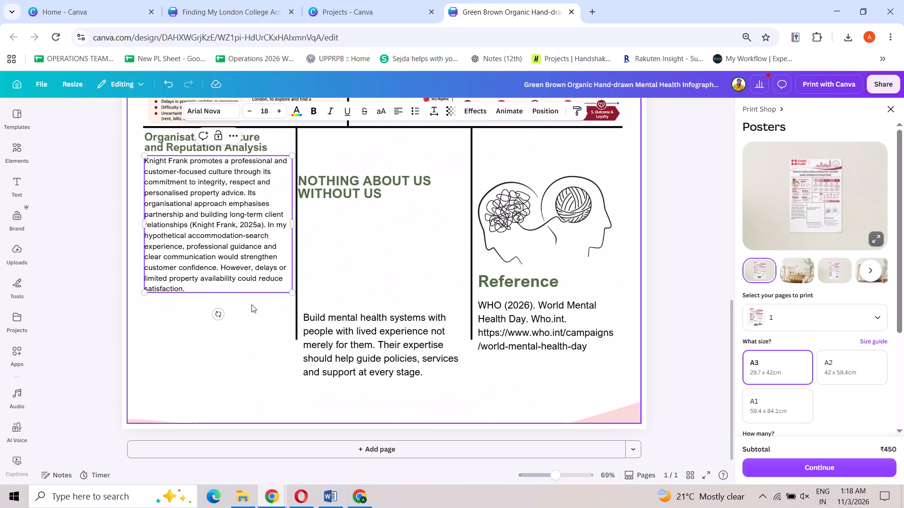
left_click(253, 314)
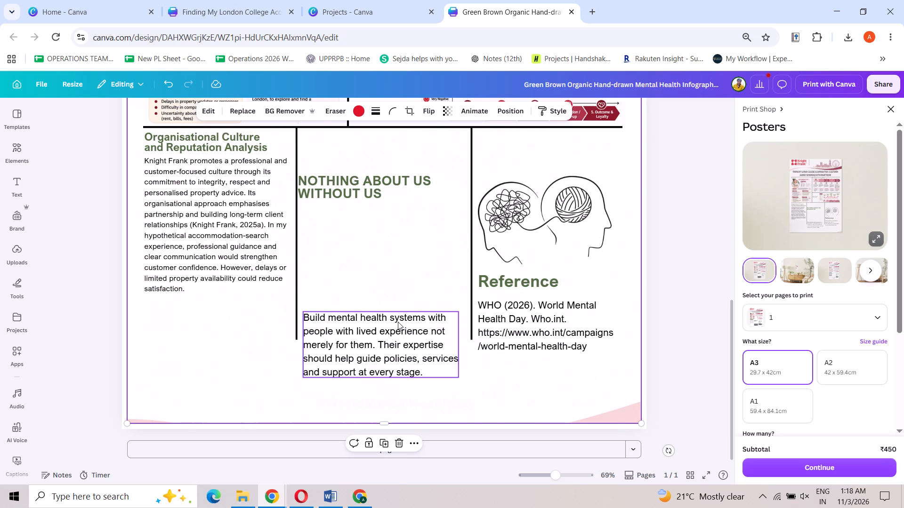
Duplicate the horizontal divider above the Emotional Journey section and place the copy beneath the culture paragraph, starting at the column's left edge.
scroll(398, 322, "up", 3)
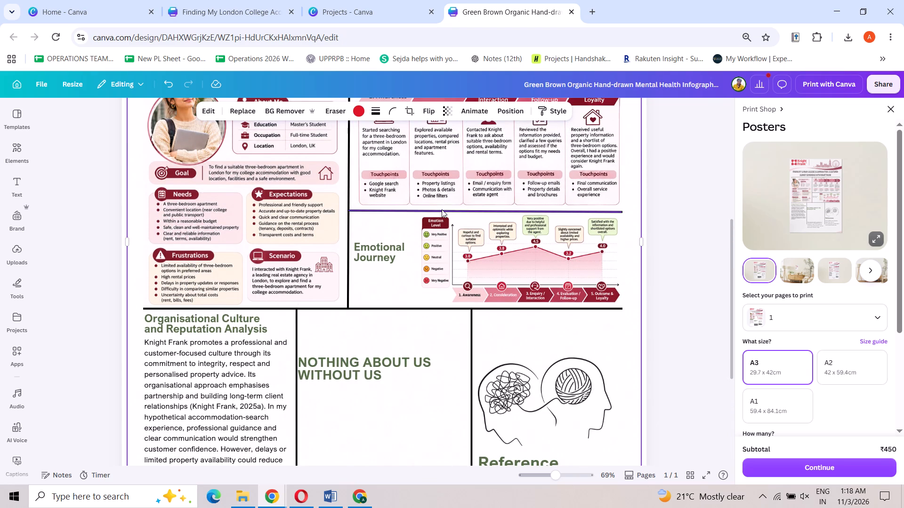
left_click(442, 209)
key("ctrl+c")
key("ctrl+v")
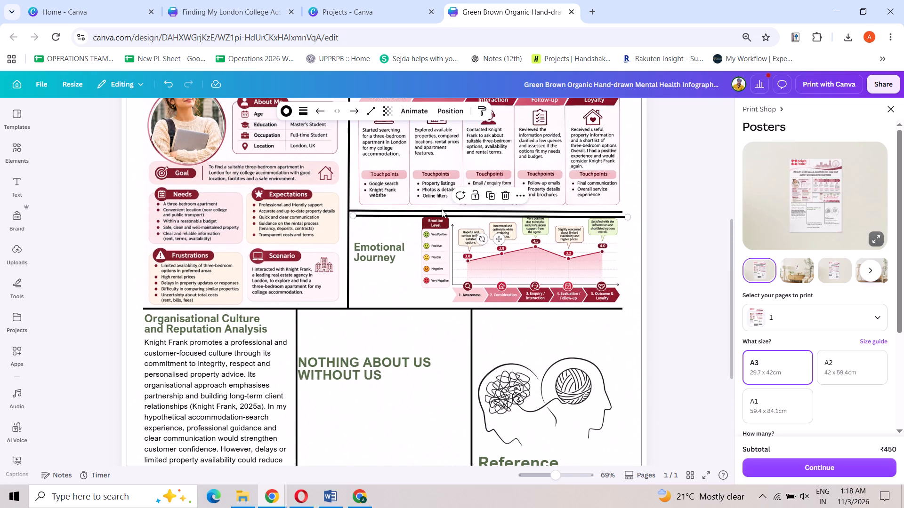
left_click_drag(454, 215, 315, 507)
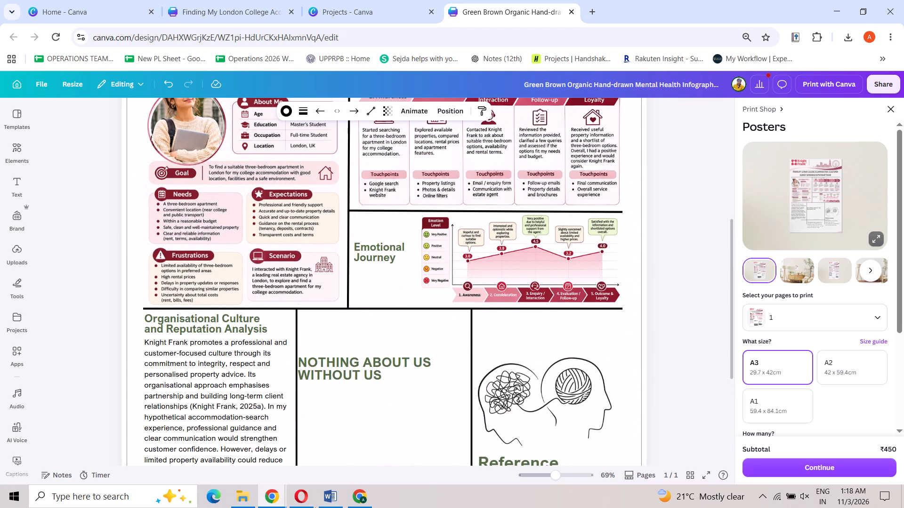
left_click_drag(315, 507, 331, 450)
scroll(331, 450, "down", 4)
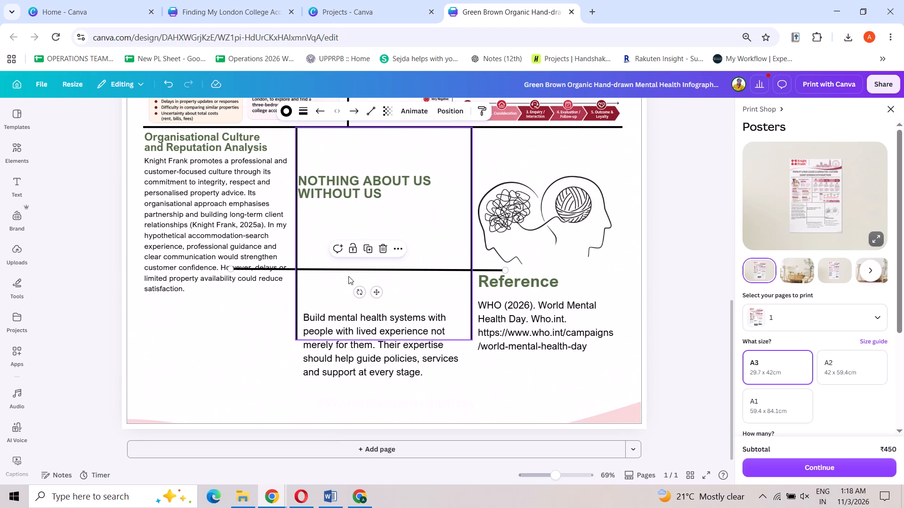
left_click_drag(350, 267, 262, 307)
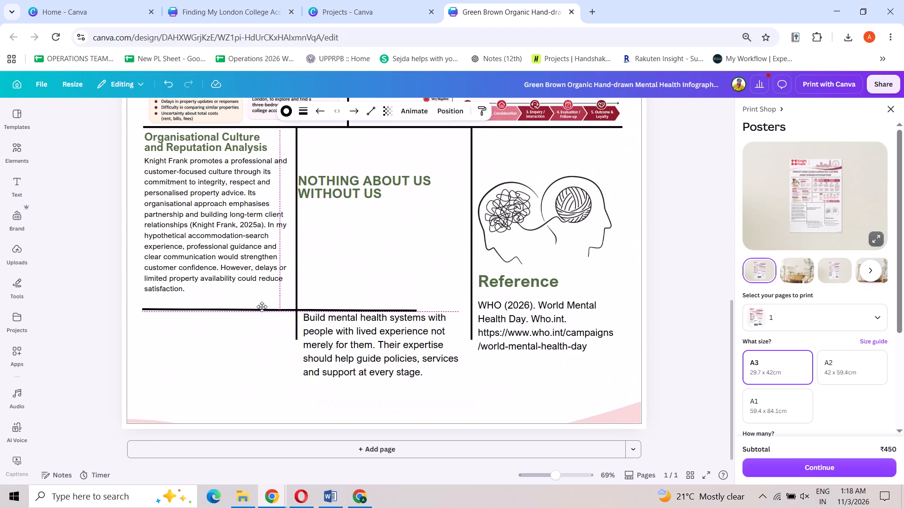
left_click_drag(262, 307, 264, 306)
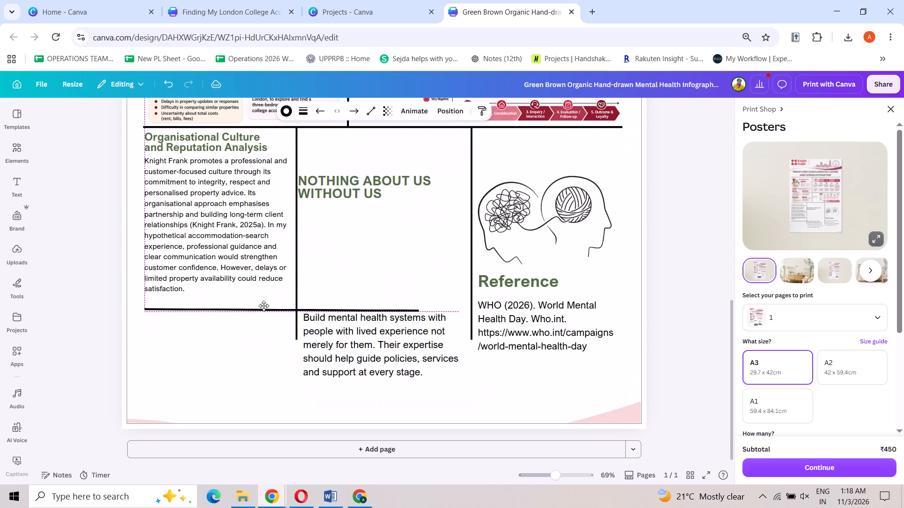
left_click_drag(264, 306, 262, 306)
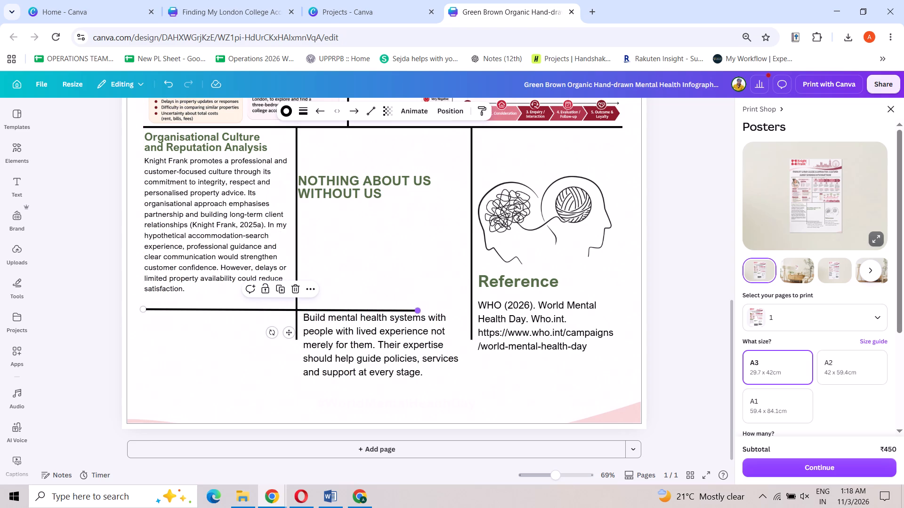
Shorten the copied divider to about 12.4 so it ends level at the vertical divider, and move it up close under the culture paragraph.
left_click_drag(419, 311, 297, 307, "ctrl")
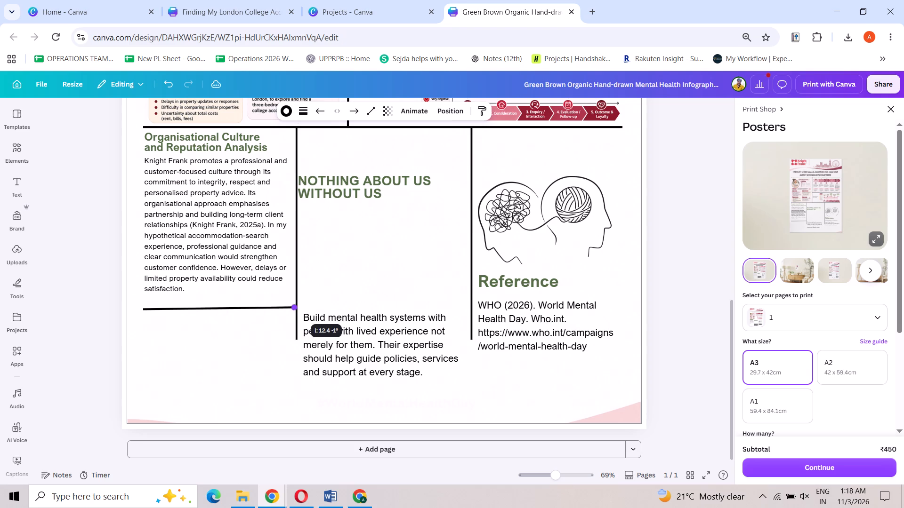
left_click_drag(297, 307, 297, 309, "ctrl")
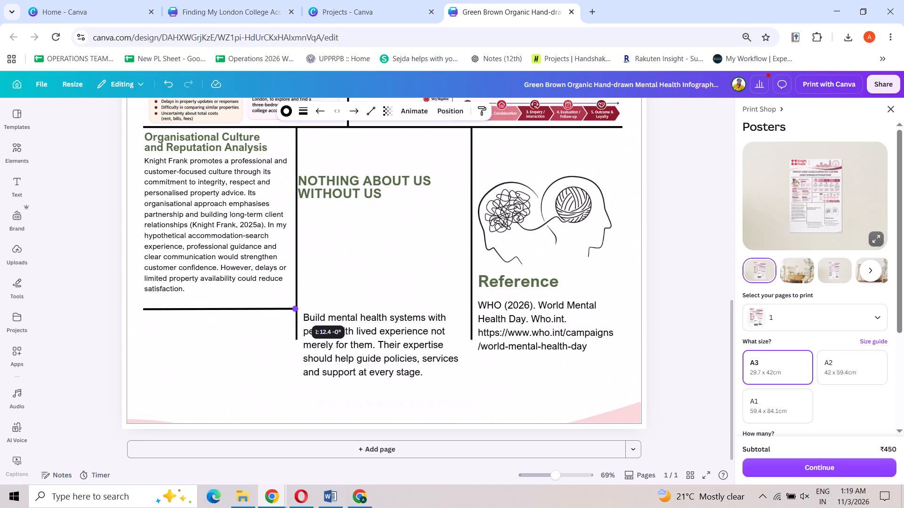
left_click_drag(297, 309, 297, 311, "ctrl")
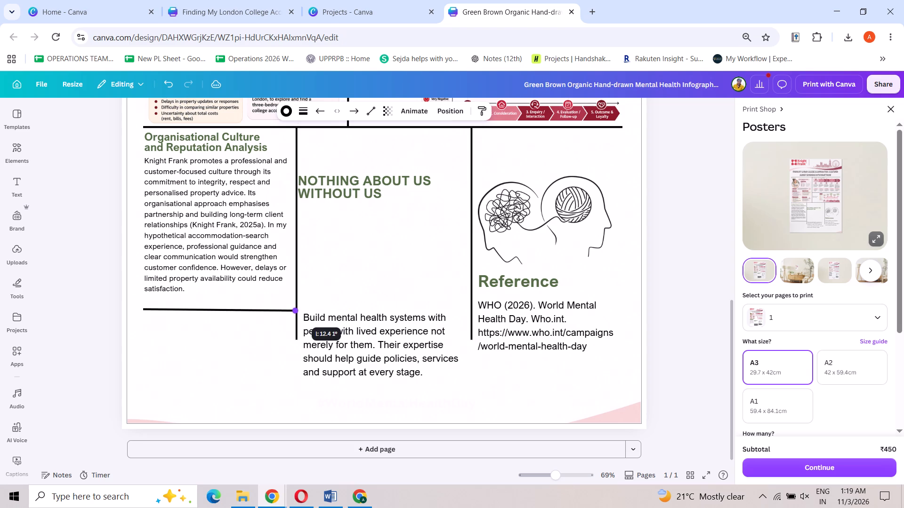
left_click_drag(297, 311, 297, 311, "ctrl")
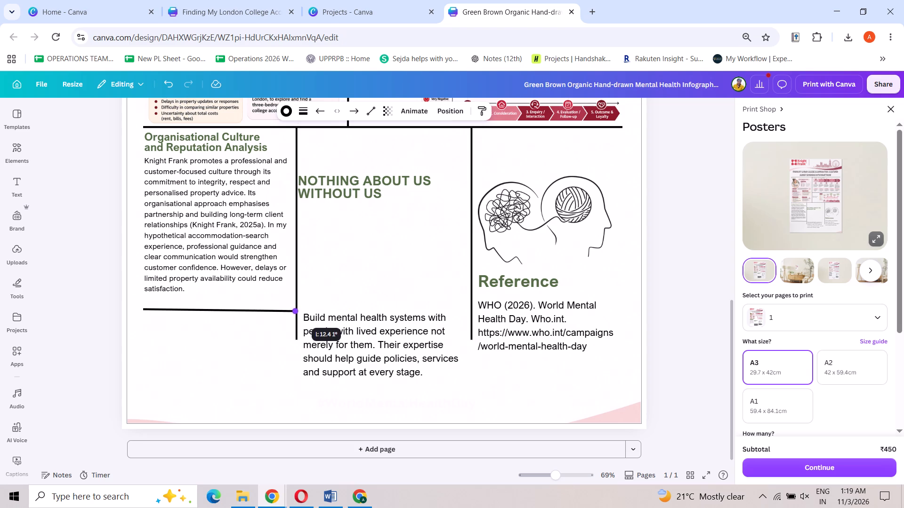
left_click_drag(297, 311, 297, 310, "ctrl")
left_click_drag(259, 309, 259, 302)
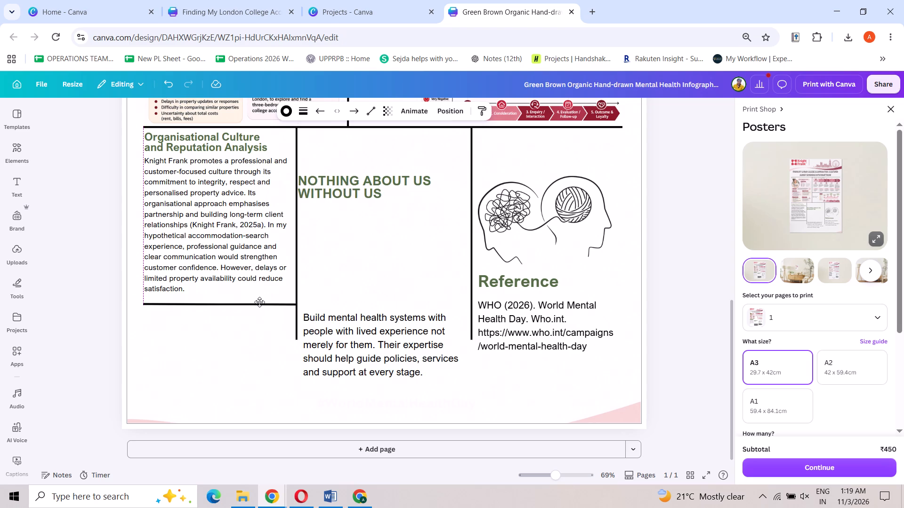
left_click_drag(259, 302, 259, 300)
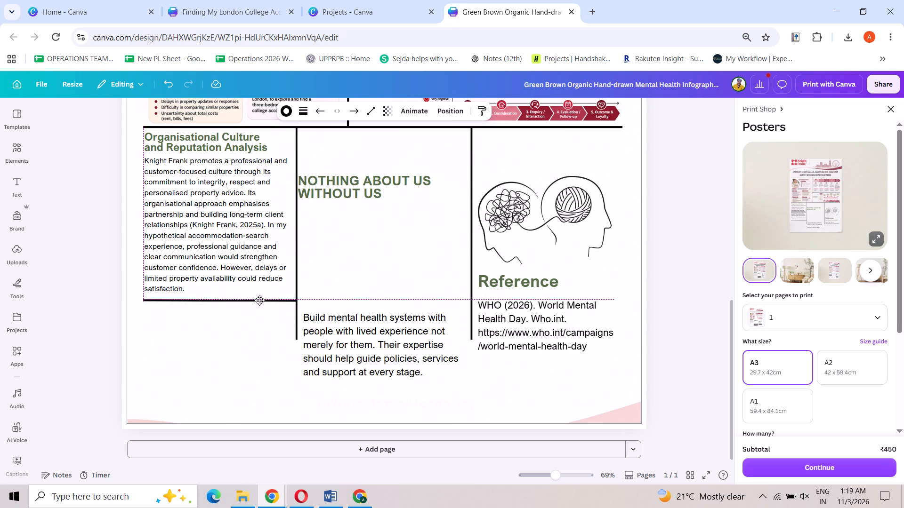
left_click_drag(259, 300, 259, 300)
Delete the two-heads line illustration above the Reference heading.
left_click(310, 341)
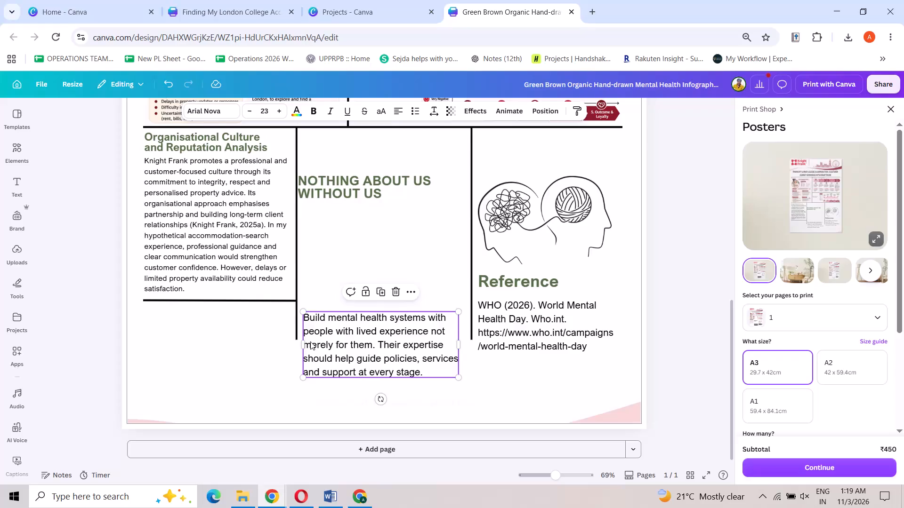
left_click(538, 210)
key("Delete")
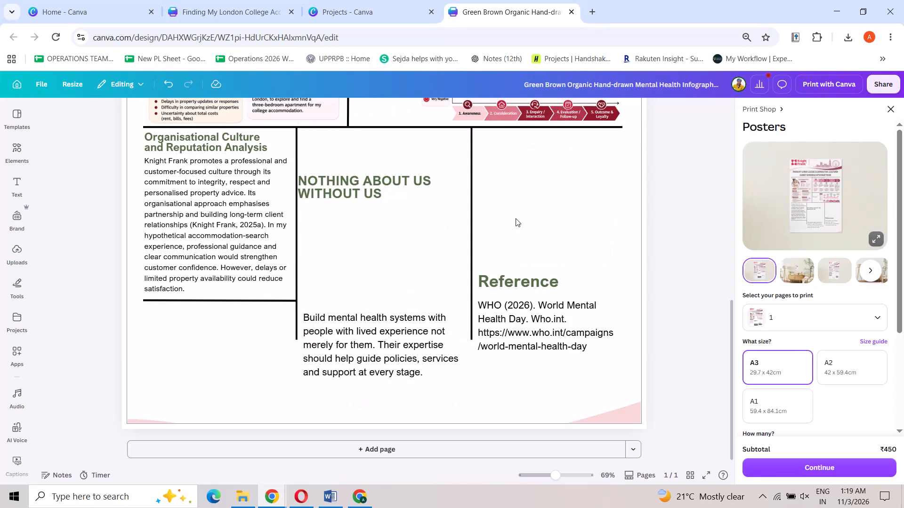
Switch to the ChatGPT window and copy the section 6 heading text "Value Proposition Analysis" without its number.
left_click(258, 363)
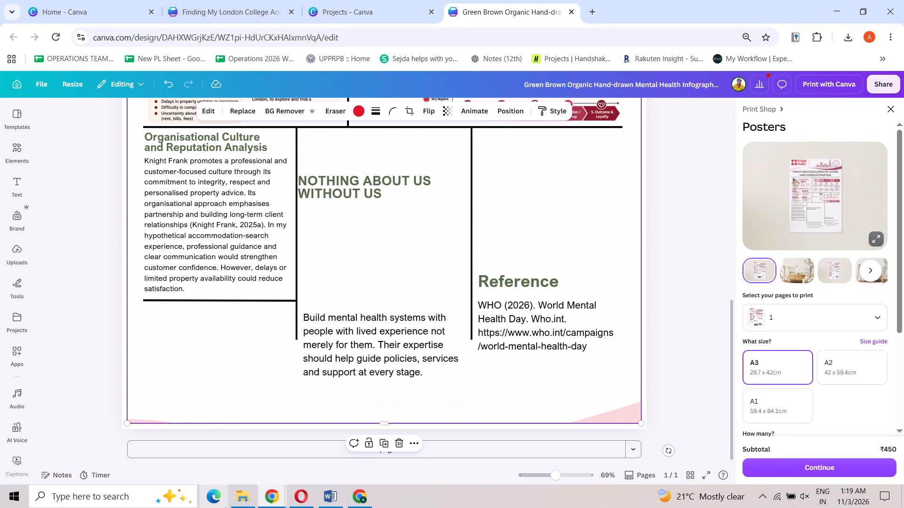
left_click(285, 504)
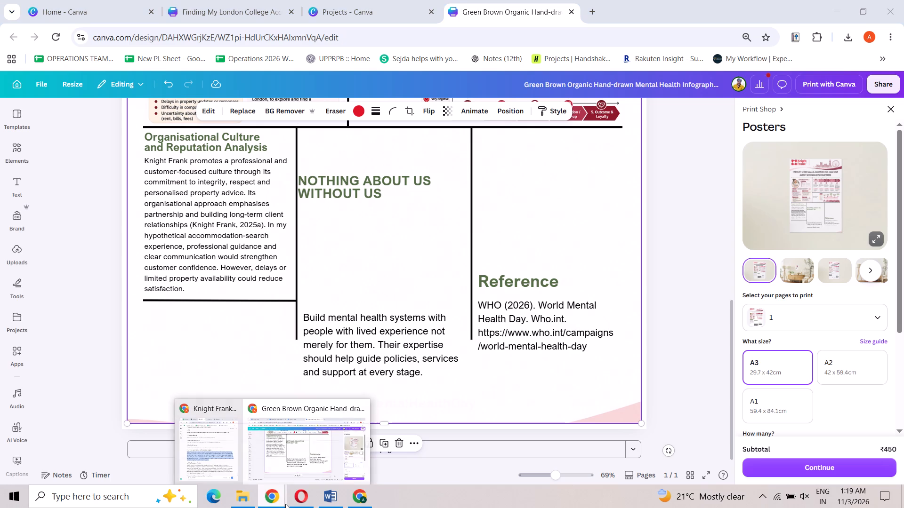
left_click(248, 449)
left_click(276, 496)
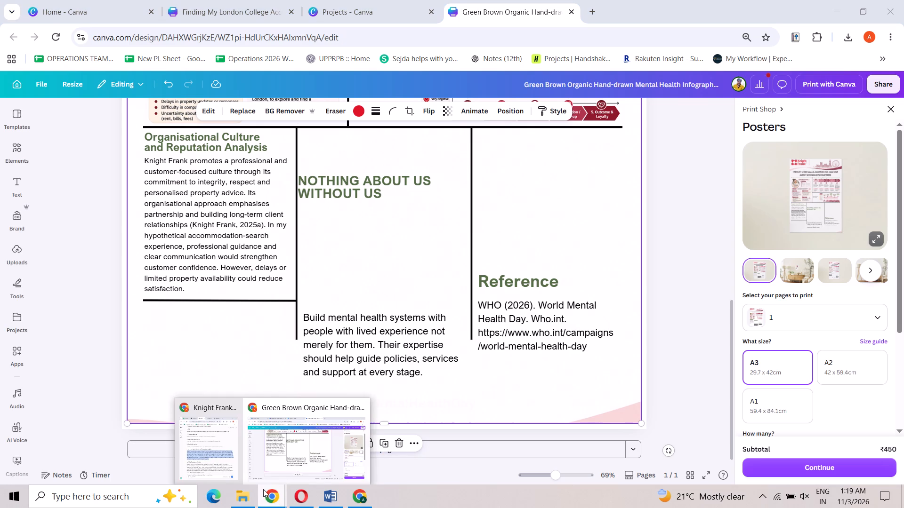
left_click(213, 460)
left_click(205, 361)
scroll(205, 361, "down", 2)
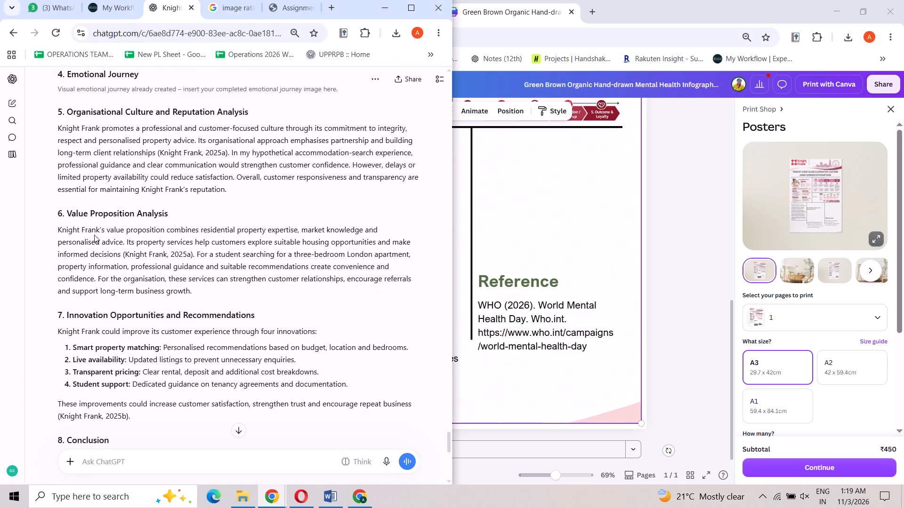
left_click(73, 215)
left_click_drag(73, 215, 166, 212)
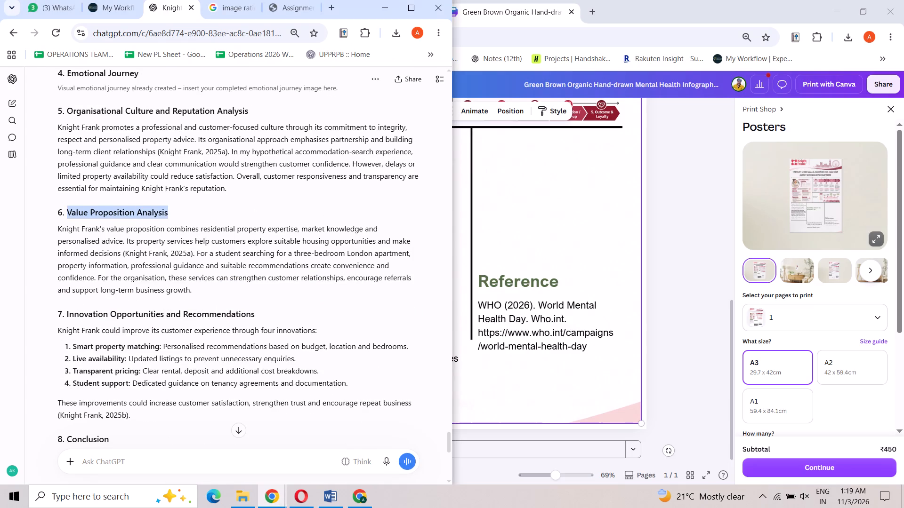
right_click(160, 212)
left_click(190, 226)
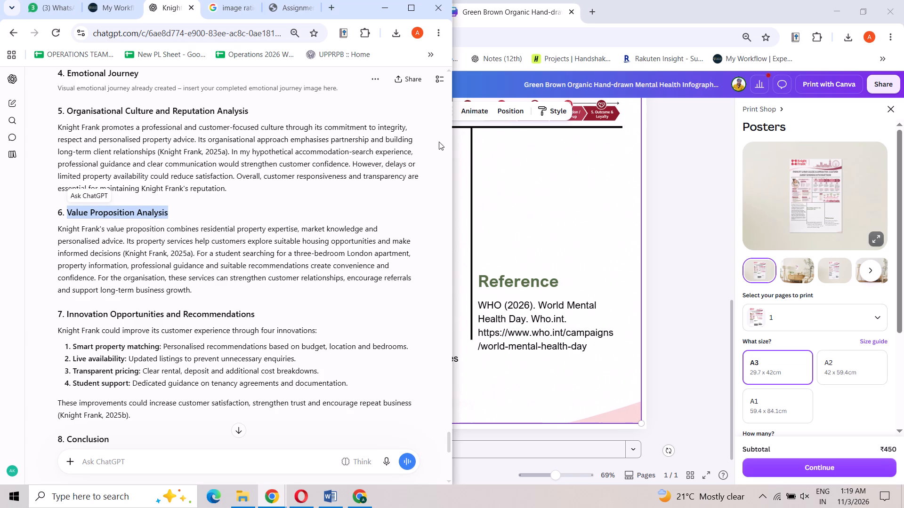
Back in the Canva poster, duplicate the "Organisational Culture and Reputation Analysis" heading and place the copy just below the short divider.
left_click(515, 189)
left_click(242, 136)
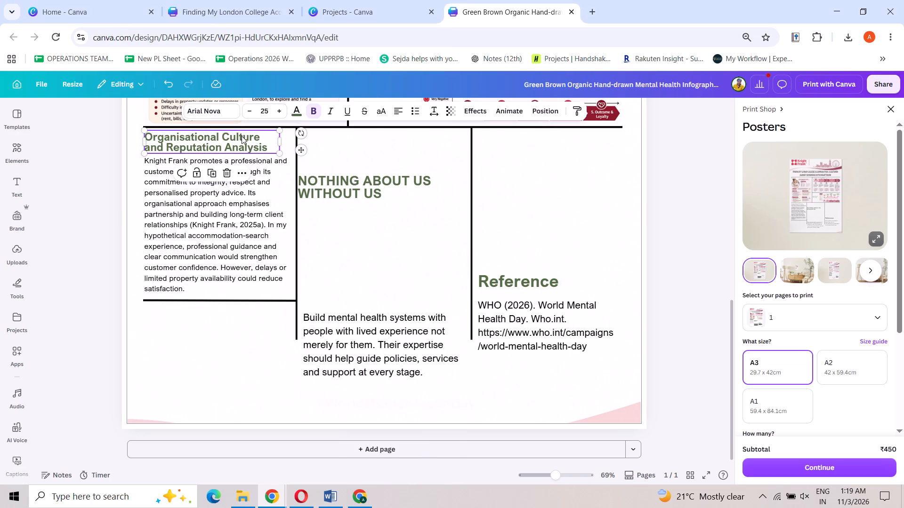
key("ctrl+c")
key("ctrl+c")
key("ctrl+v")
left_click_drag(242, 149, 240, 311)
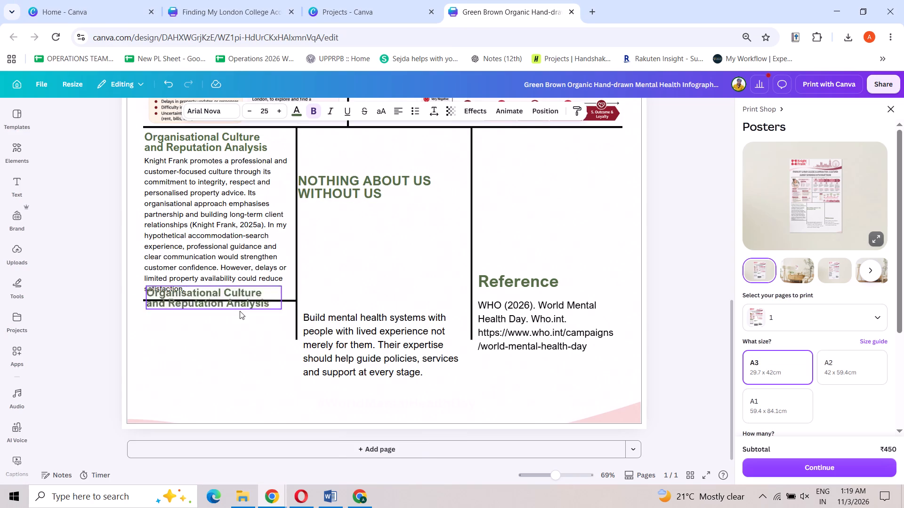
left_click_drag(240, 311, 237, 322)
Replace the duplicated heading's text with the copied "Value Proposition Analysis".
triple_click(237, 322)
triple_click(237, 322)
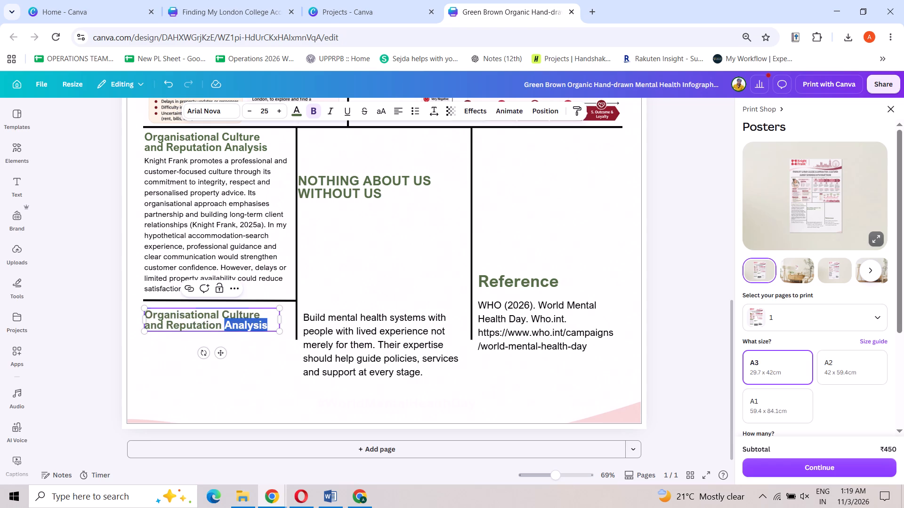
key("ctrl+a")
key("super+v")
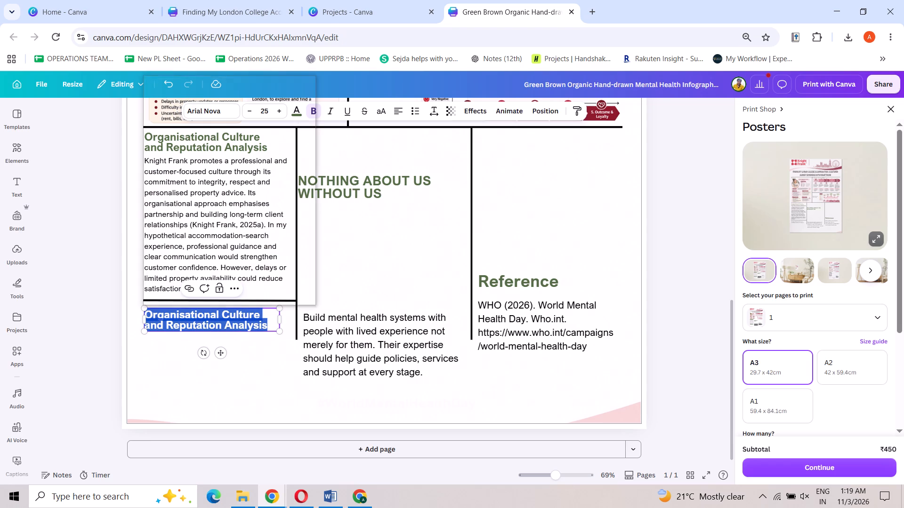
left_click(226, 161)
key("ctrl+v")
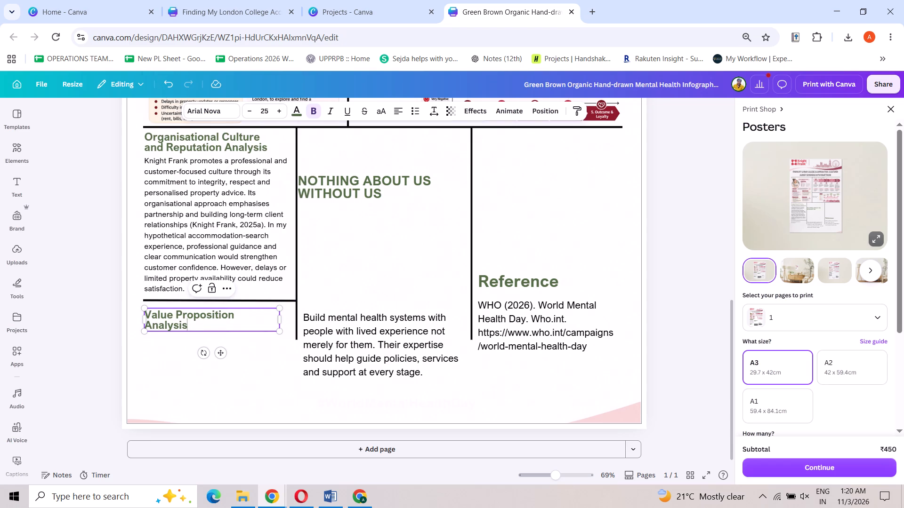
Widen the Value Proposition Analysis heading box so it fits on one line, and move it up closer to the divider.
left_click_drag(281, 320, 291, 319)
left_click(281, 338)
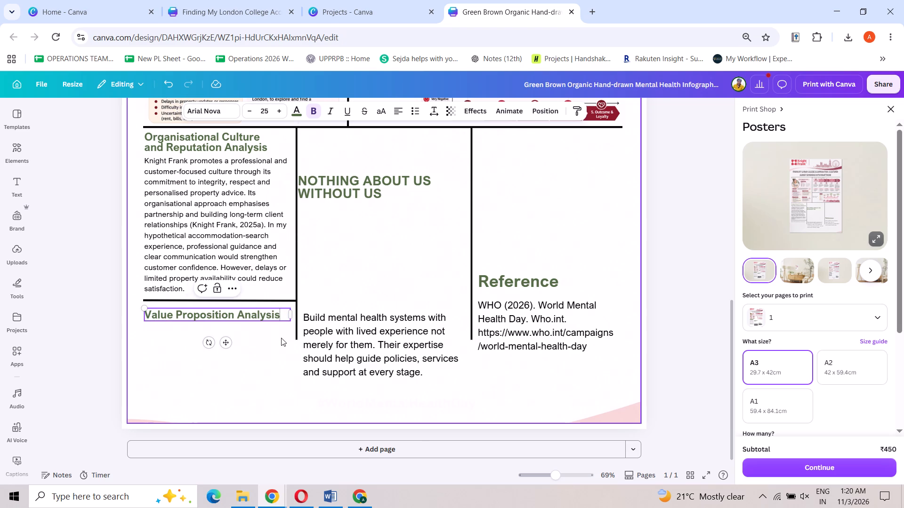
left_click(256, 317)
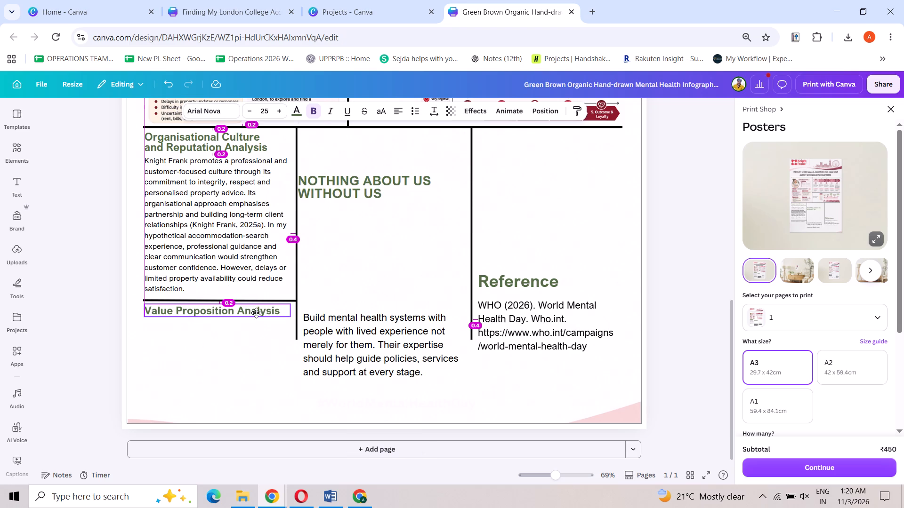
Duplicate the culture paragraph and place the copy directly beneath the Value Proposition Analysis heading.
left_click(185, 157)
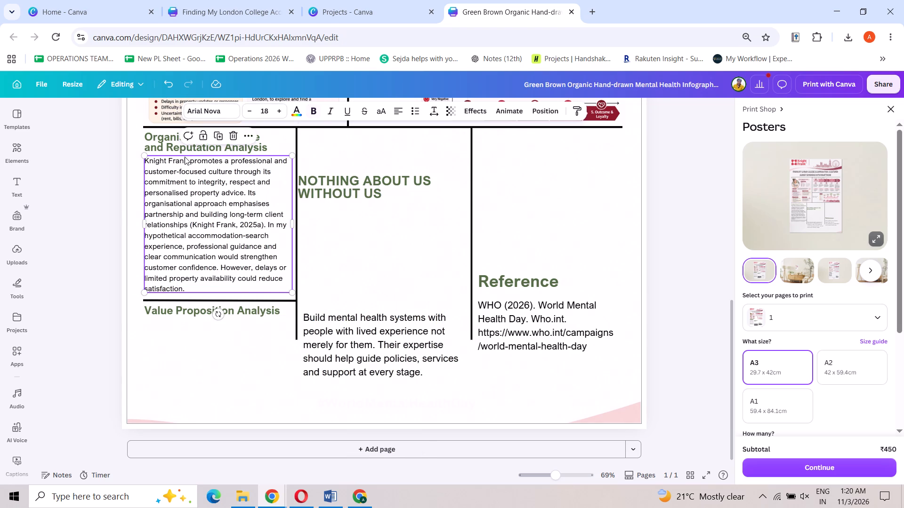
key("ctrl+c")
key("ctrl+v")
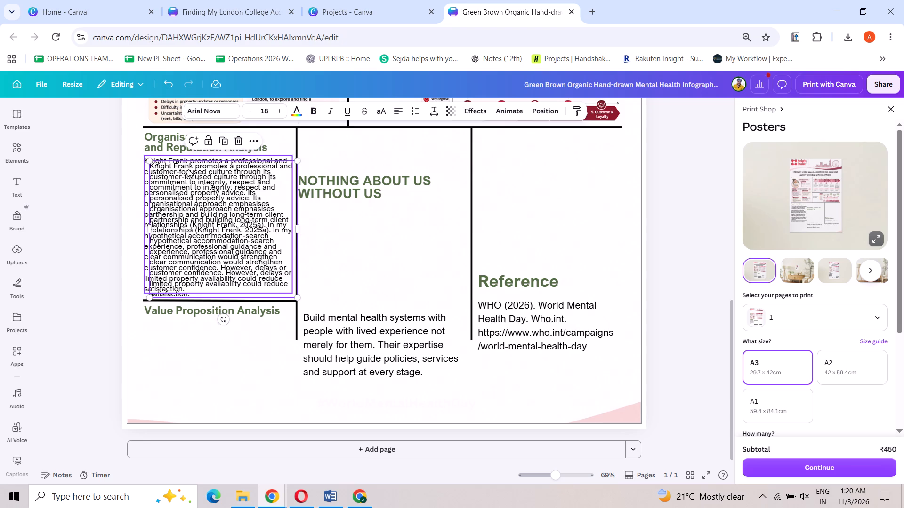
left_click_drag(194, 188, 193, 346)
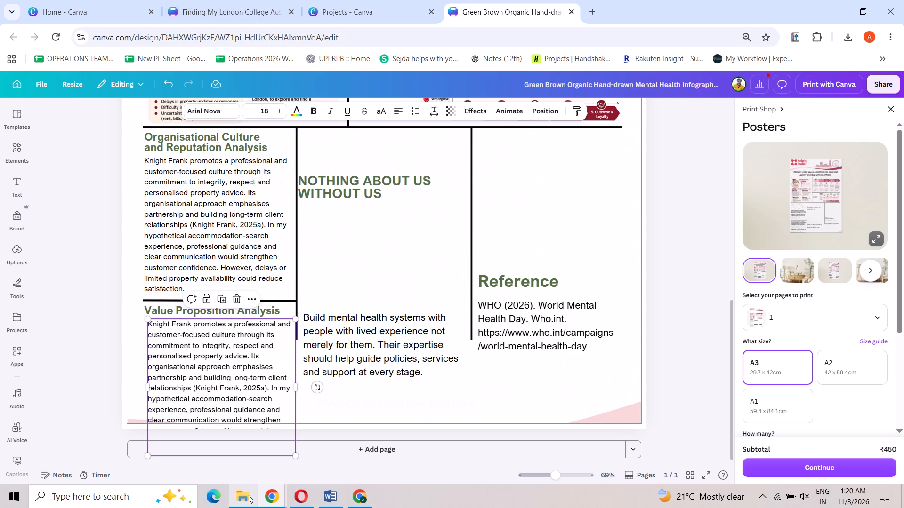
Switch to the ChatGPT report and copy the full paragraph under "6. Value Proposition Analysis".
left_click(249, 495)
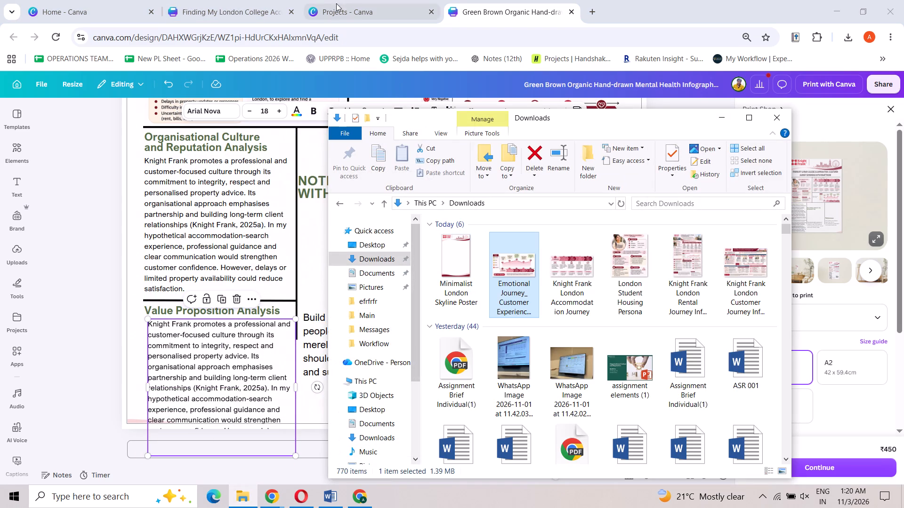
left_click(272, 501)
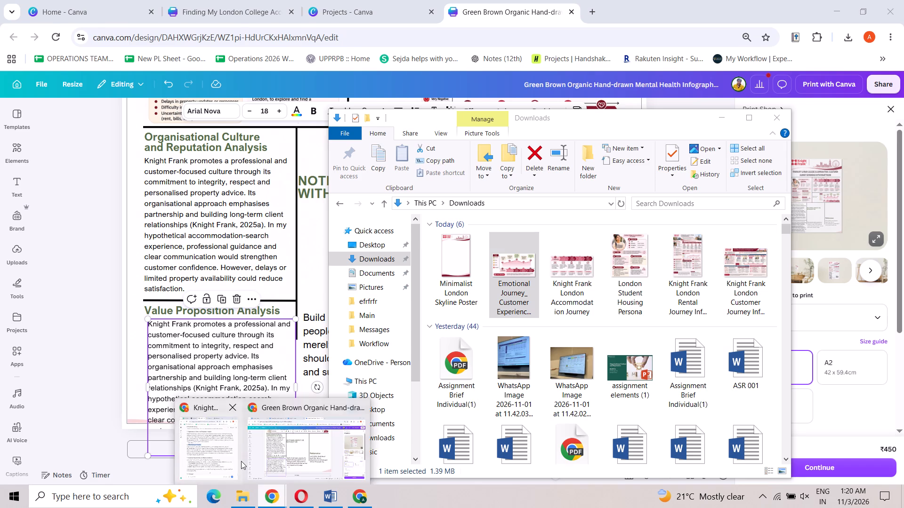
left_click(241, 461)
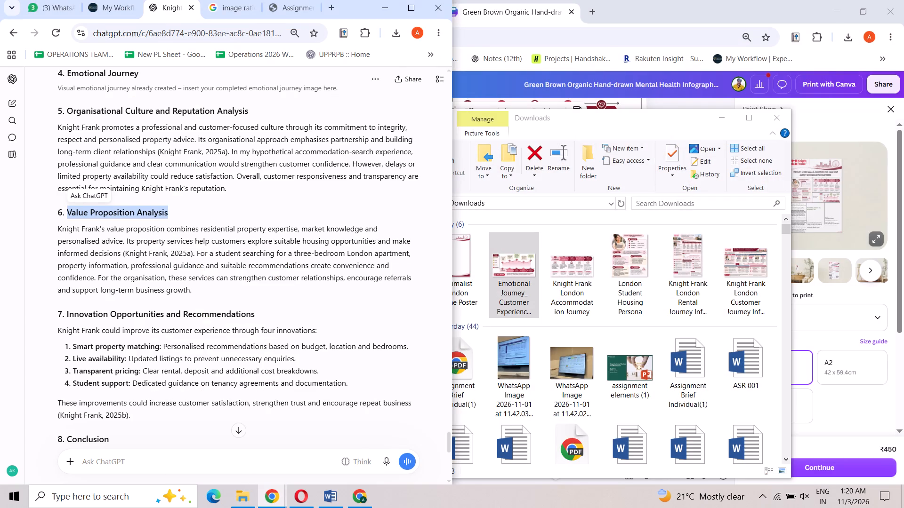
left_click(60, 233)
left_click_drag(60, 233, 189, 288)
right_click(178, 285)
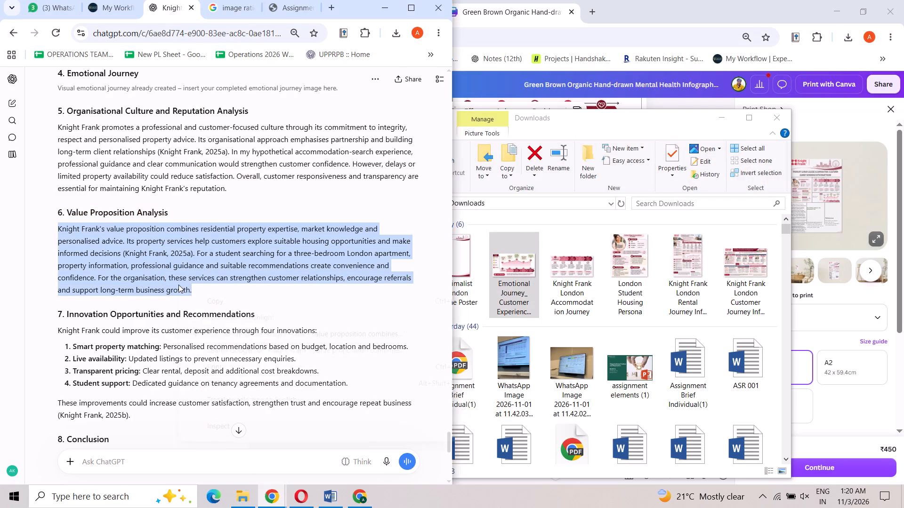
left_click(219, 301)
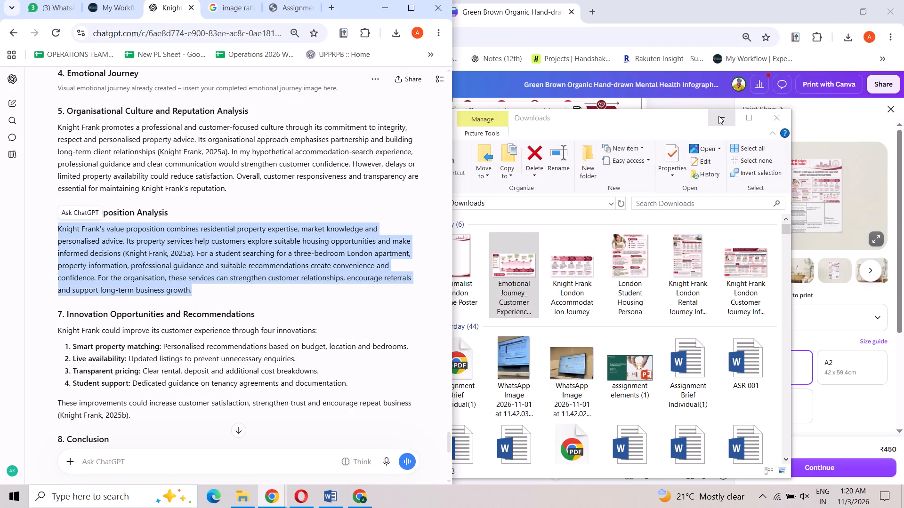
Back in the Canva poster, replace the duplicated paragraph under the Value Proposition Analysis heading with the copied value proposition text.
left_click(718, 116)
left_click(528, 180)
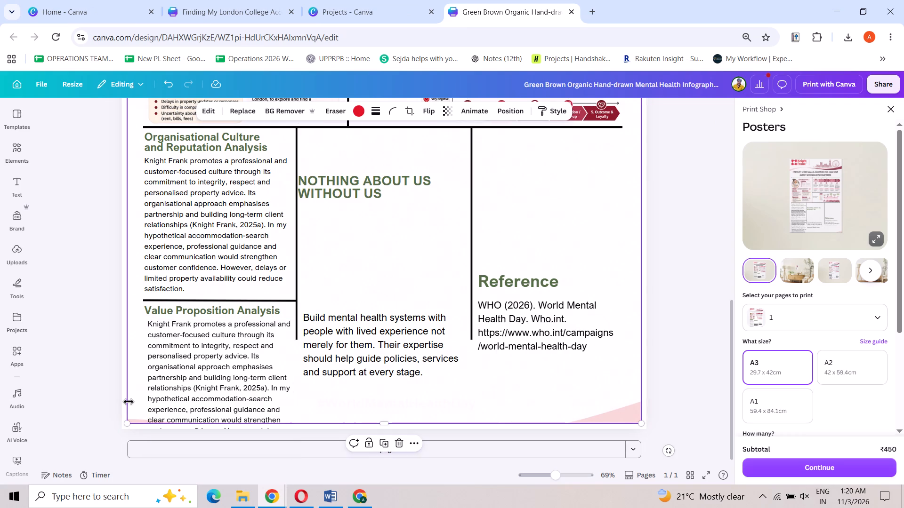
left_click(129, 402)
triple_click(172, 371)
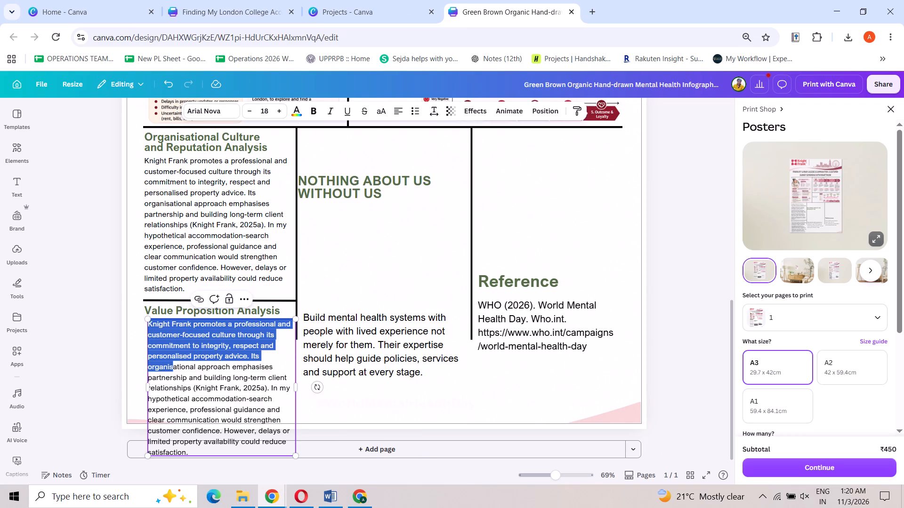
key("ctrl+a")
key("ctrl+v")
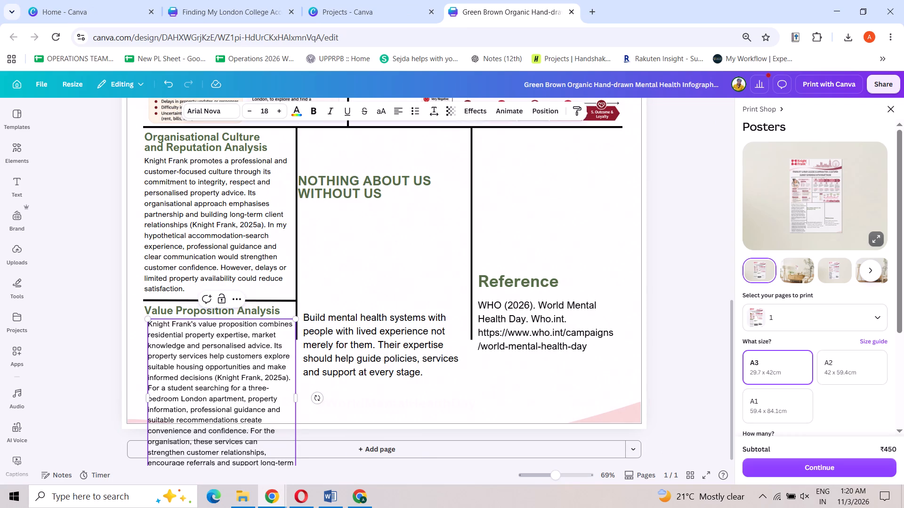
Widen the value proposition paragraph box past the first vertical divider so its text wraps into fewer lines.
left_click(149, 401)
left_click(295, 394)
left_click_drag(301, 397, 329, 394)
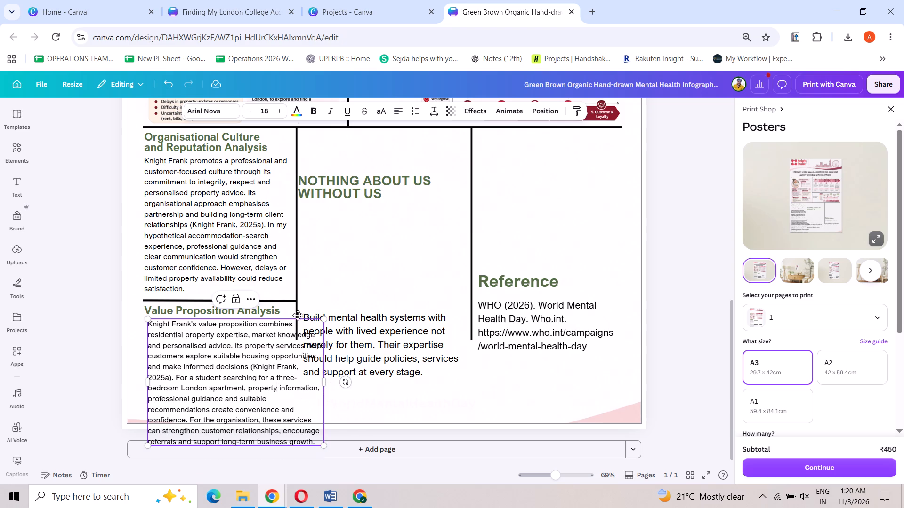
Narrow the middle column's divider frame from its left side so the first vertical line lines up with the widened paragraph's edge.
left_click(356, 279)
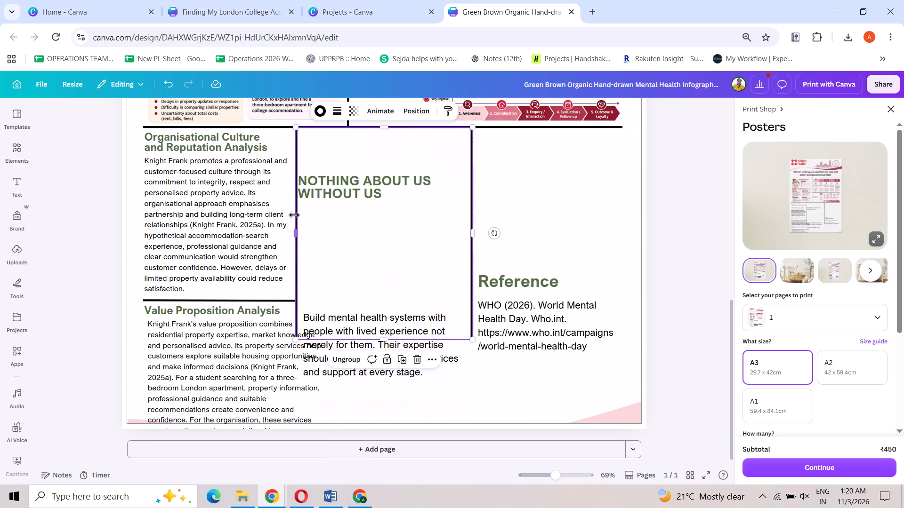
left_click_drag(296, 229, 306, 227)
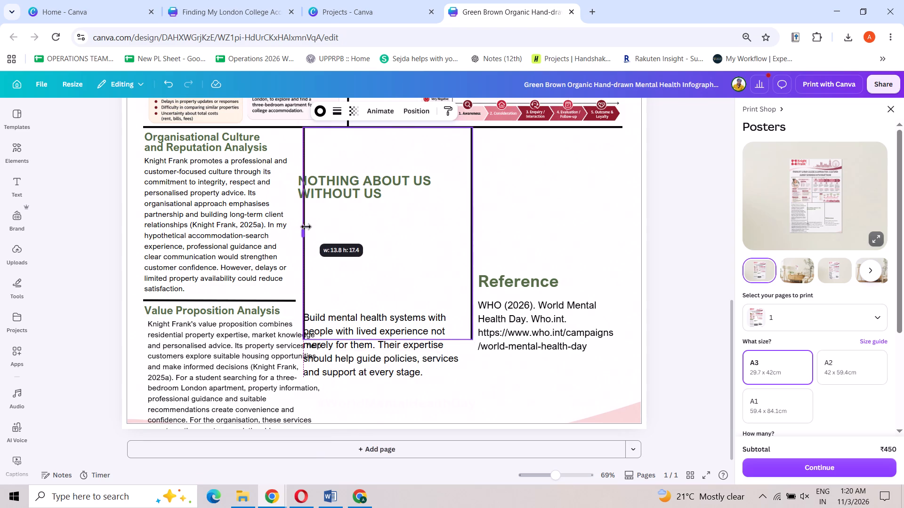
left_click_drag(306, 227, 320, 225)
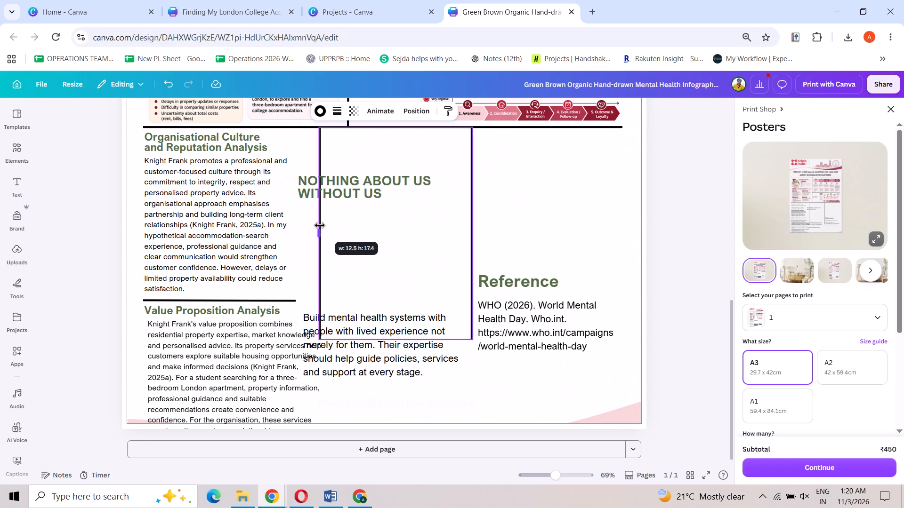
left_click_drag(320, 225, 326, 225)
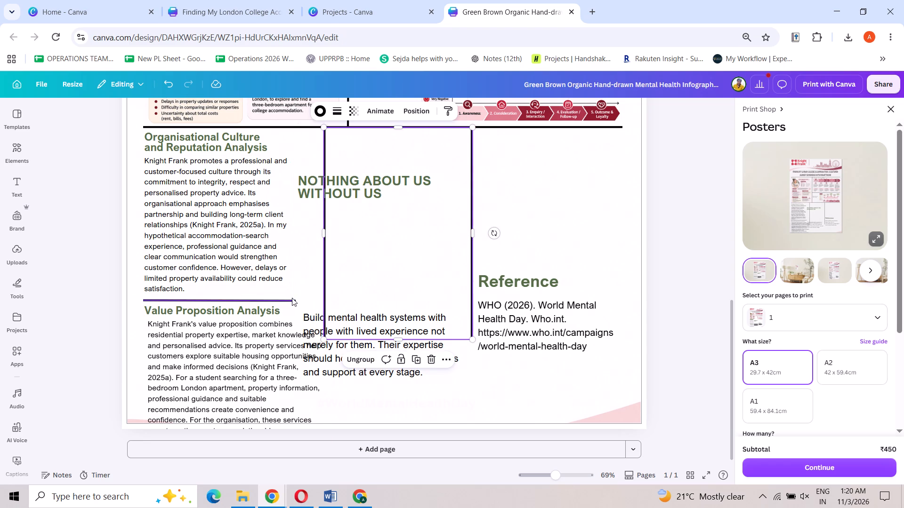
Extend the short horizontal divider above Value Proposition Analysis to about 14.8 long so it meets the shifted vertical line.
left_click(292, 298)
left_click_drag(298, 300, 314, 300)
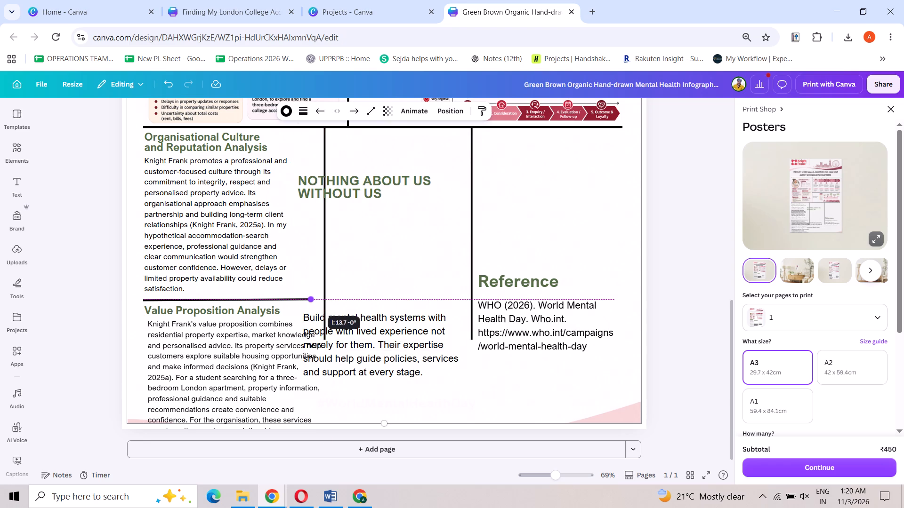
left_click_drag(314, 300, 324, 301)
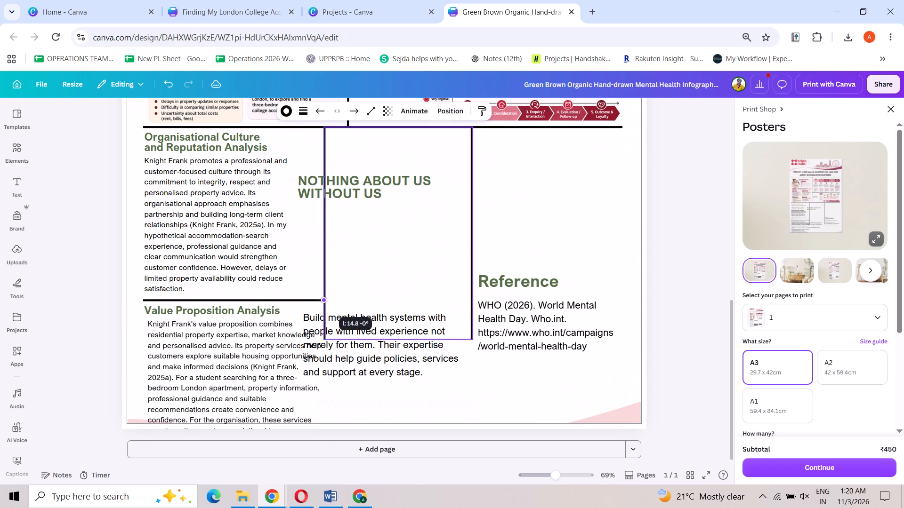
left_click_drag(324, 301, 324, 302)
Move the "NOTHING ABOUT US WITHOUT US" heading up and to the right, clear of the first vertical line.
left_click(357, 284)
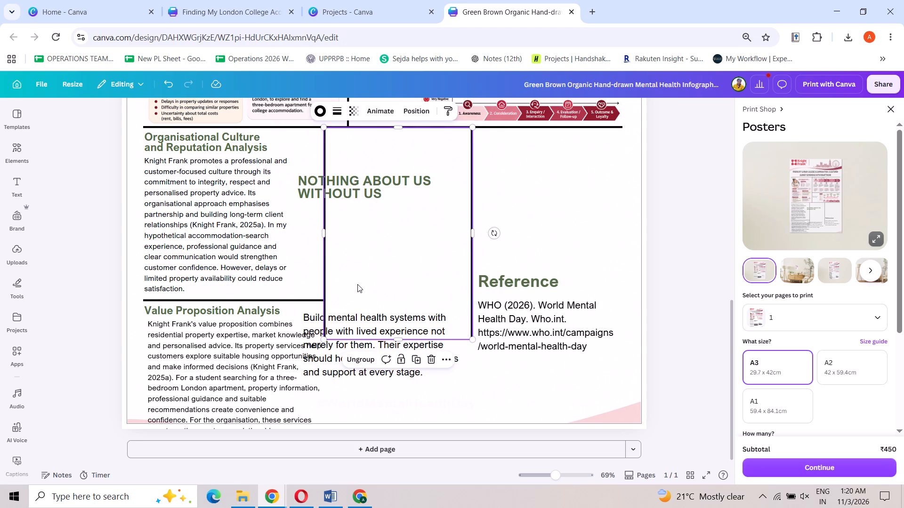
left_click(253, 244)
left_click(365, 170)
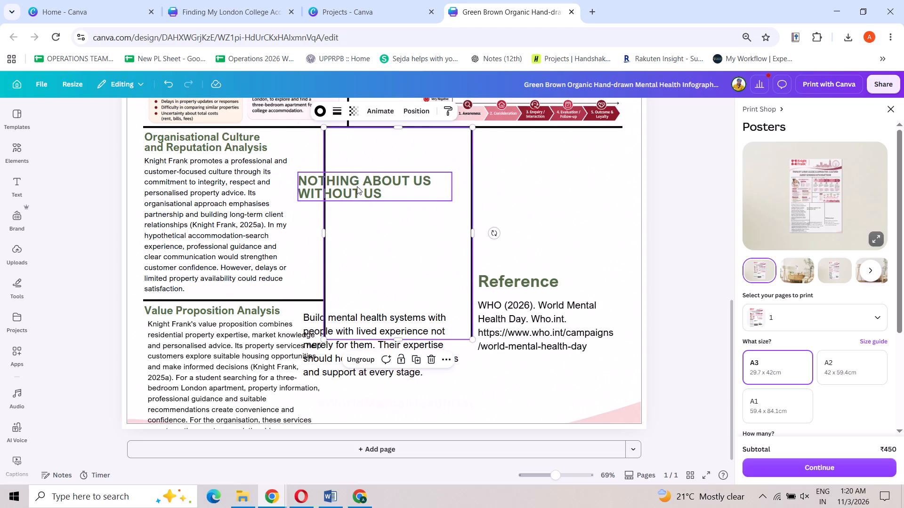
left_click(357, 186)
left_click_drag(357, 186, 418, 166)
Widen the Organisational Culture paragraph box to reach the shifted vertical line.
left_click(266, 221)
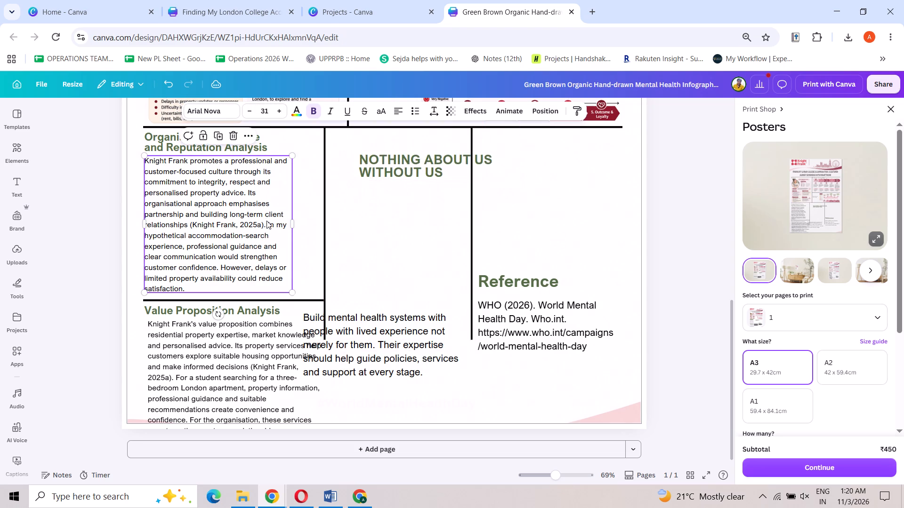
left_click_drag(293, 224, 319, 222)
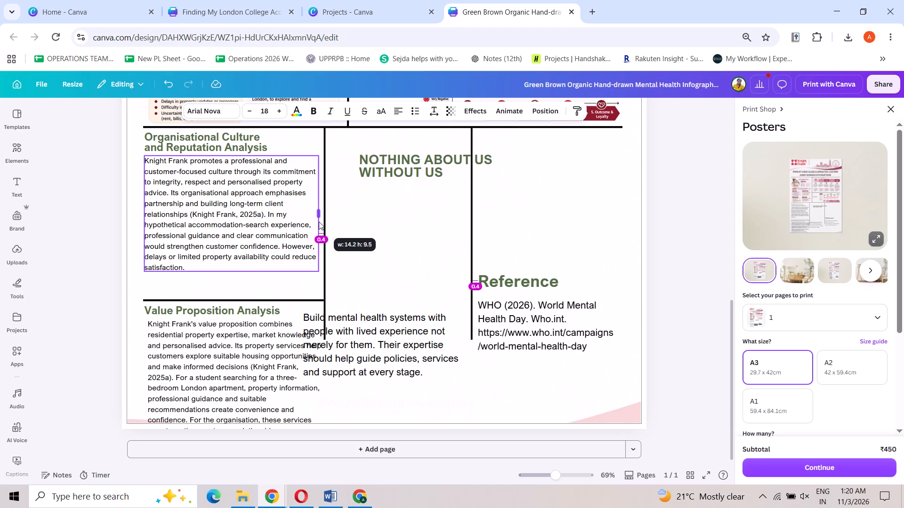
left_click_drag(319, 222, 323, 220)
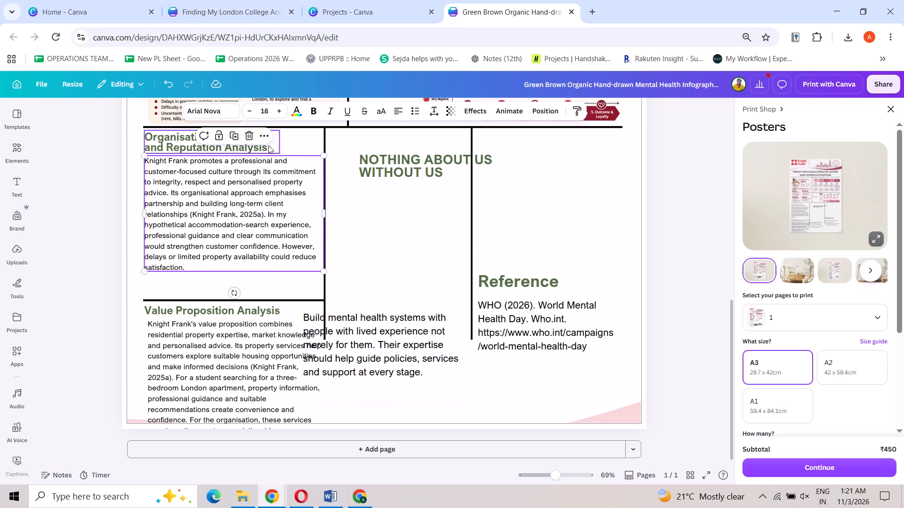
Widen the "Organisational Culture and Reputation Analysis" heading box to nearly the column's width and set its font size to 22.
left_click(268, 145)
left_click_drag(281, 140, 309, 139)
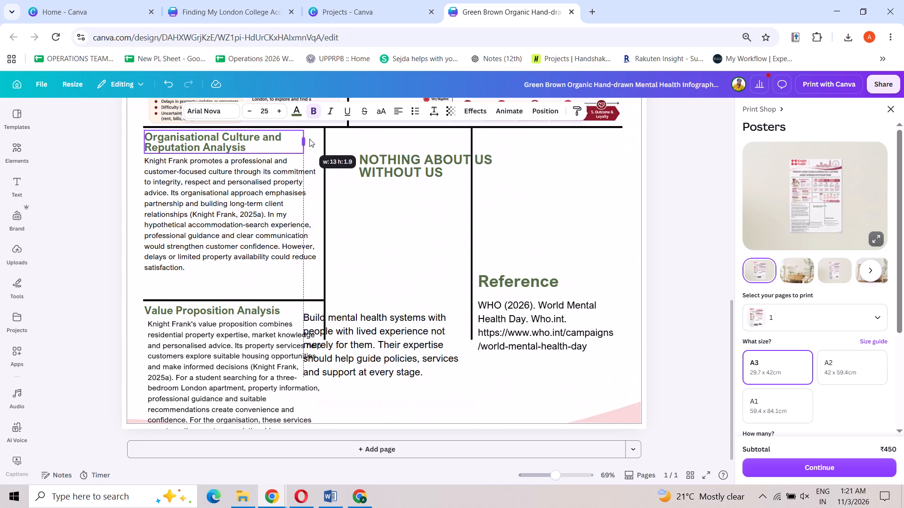
left_click_drag(309, 139, 324, 138)
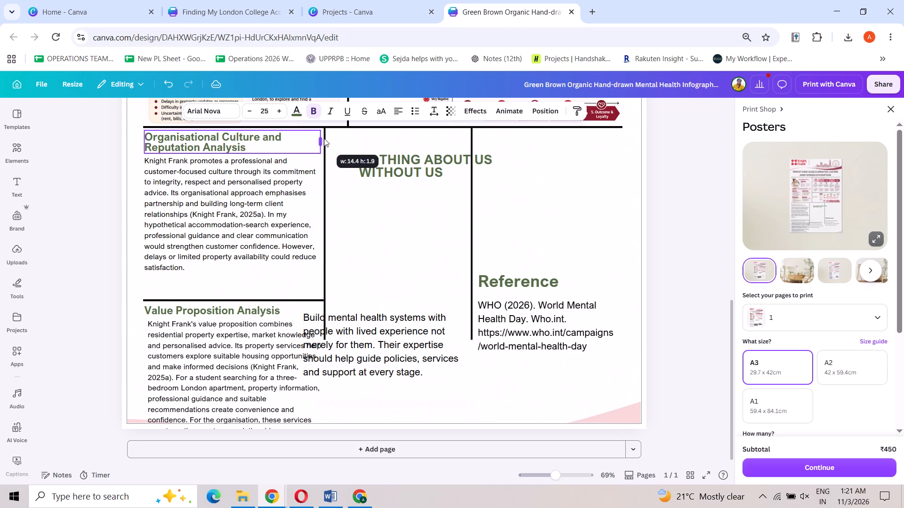
left_click_drag(324, 138, 319, 139)
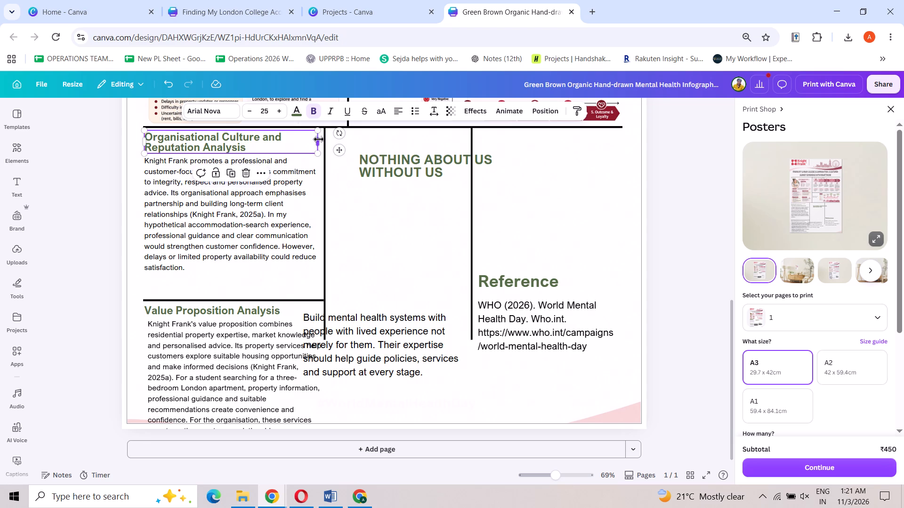
left_click(254, 112)
left_click(254, 112)
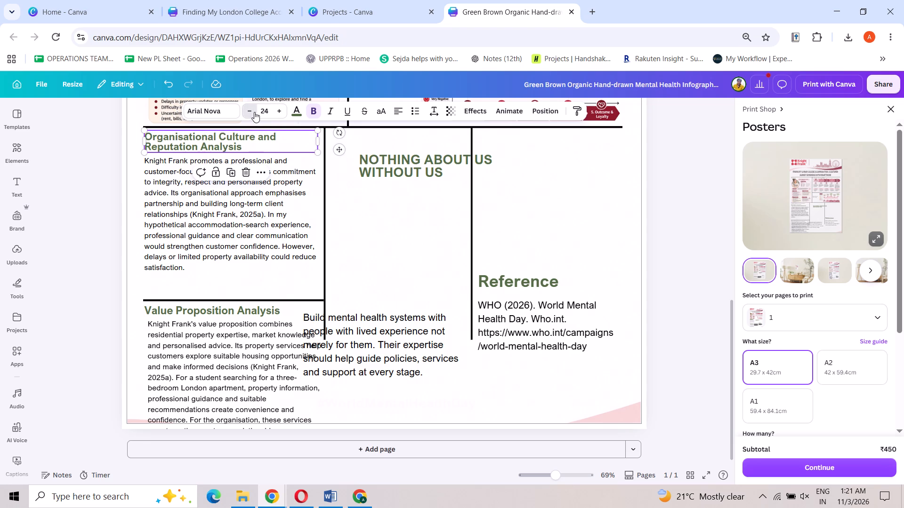
left_click(254, 116)
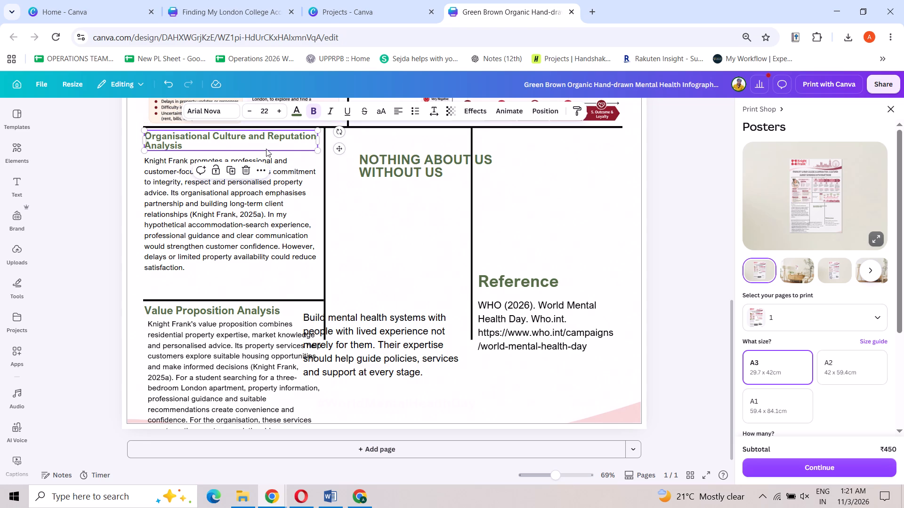
Move the culture paragraph up so it sits directly beneath its heading.
left_click(270, 194)
left_click_drag(270, 194, 270, 192)
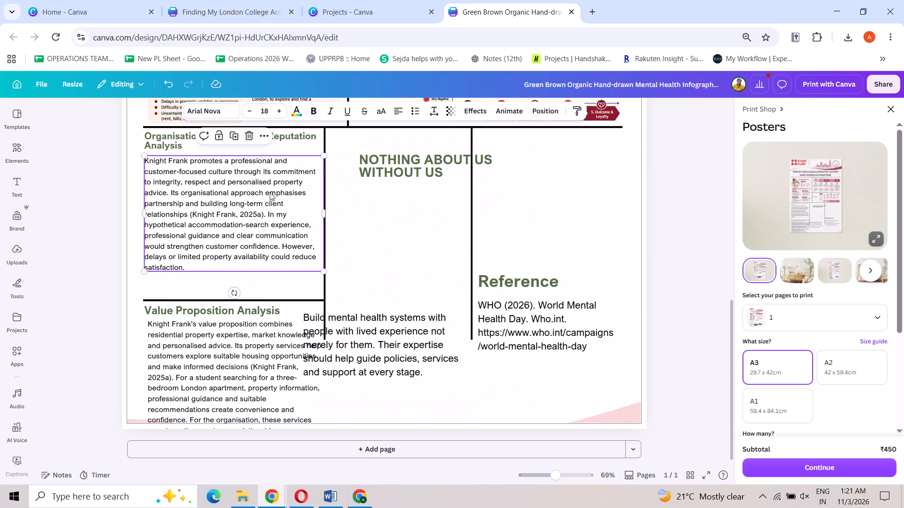
left_click_drag(270, 192, 270, 189)
left_click(273, 275)
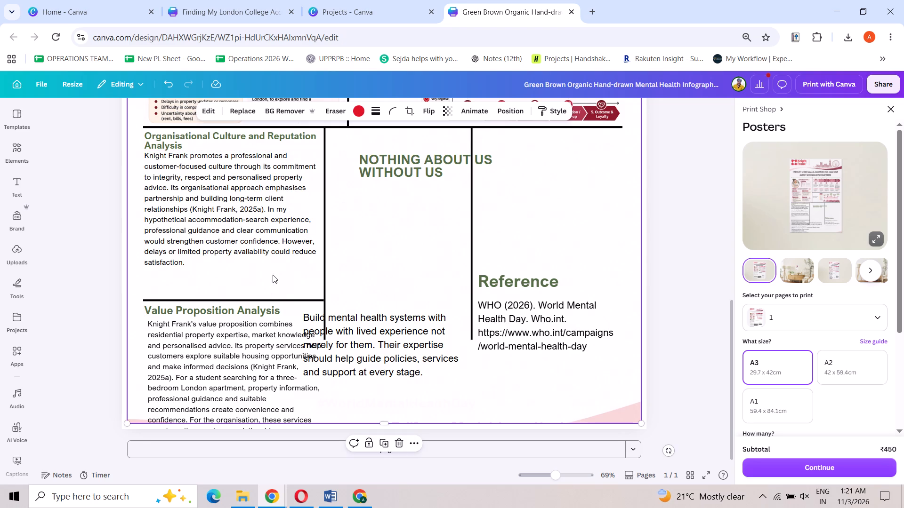
left_click(263, 260)
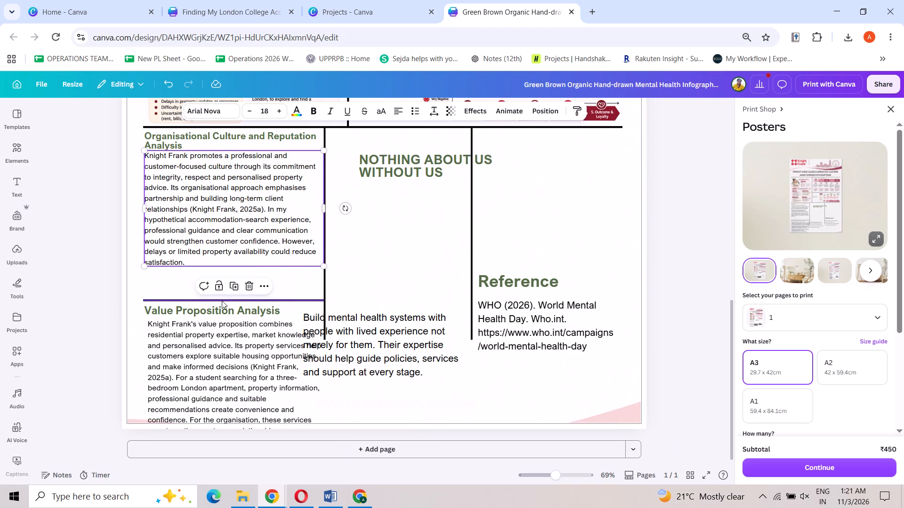
Move the short horizontal divider up until it sits just below the last line of the culture paragraph.
left_click(218, 302)
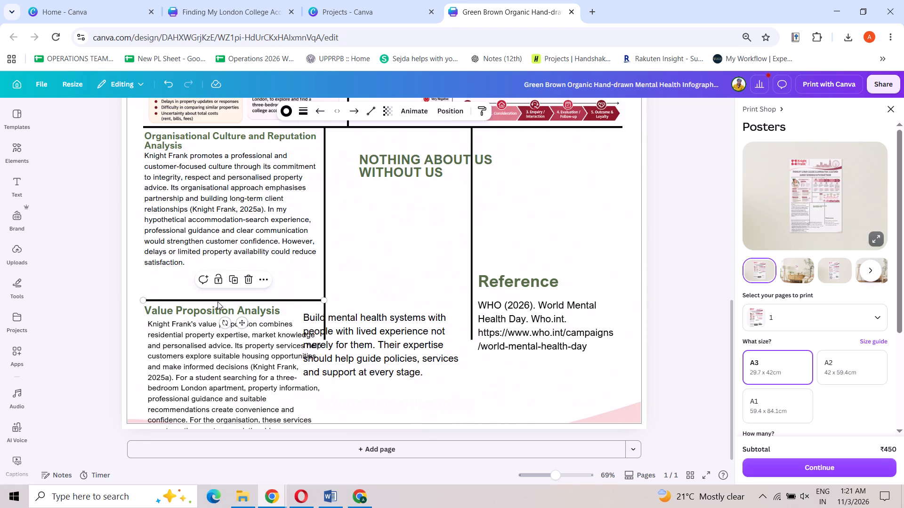
key("Up")
key("Up")
key("Up")
key("Up")
key("Up")
key("Up")
key("Up")
key("Up")
key("Up")
key("Up")
key("Up")
key("Up")
key("Up")
key("Up")
key("Up")
key("Up")
key("Up")
key("Up")
key("Up")
key("Up")
key("Up")
key("Up")
key("Up")
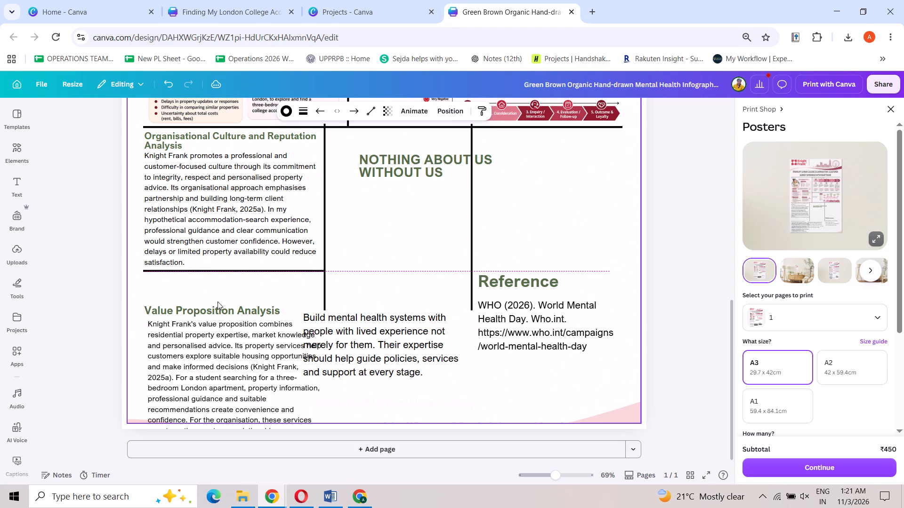
key("Up")
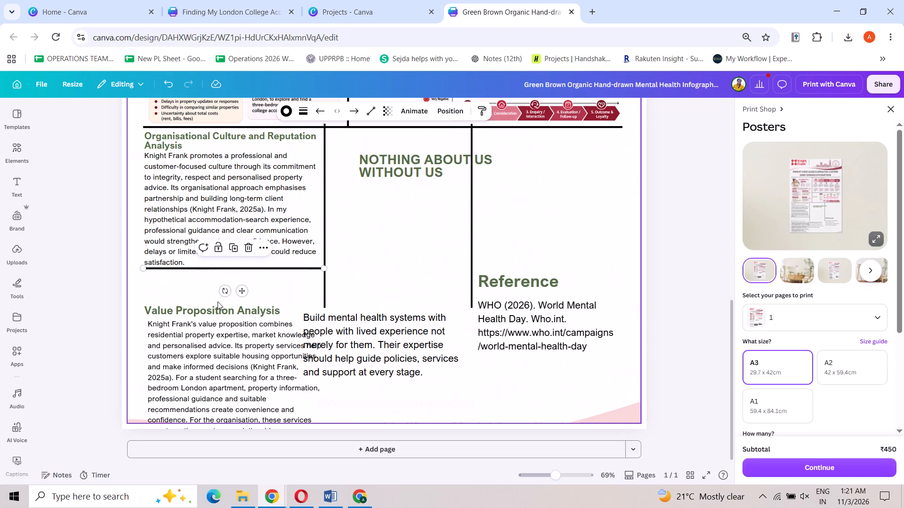
Move the "Value Proposition Analysis" heading up until it sits just below the short horizontal divider.
left_click(221, 317)
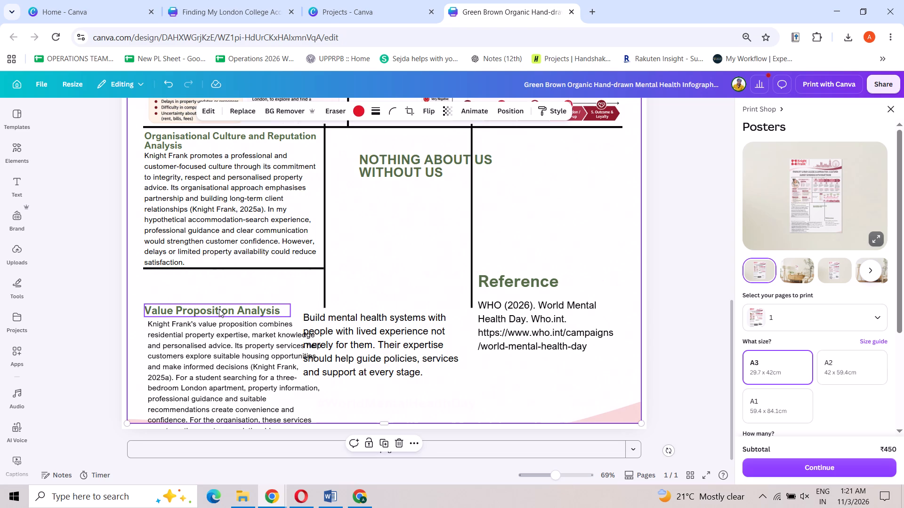
left_click(219, 309)
key("Up")
key("Up")
key("Up")
key("Up")
key("Up")
key("Up")
key("Up")
key("Up")
key("Up")
key("Up")
key("Up")
key("Up")
key("Up")
key("Up")
key("Up")
key("Up")
key("Up")
key("Up")
key("Up")
key("Up")
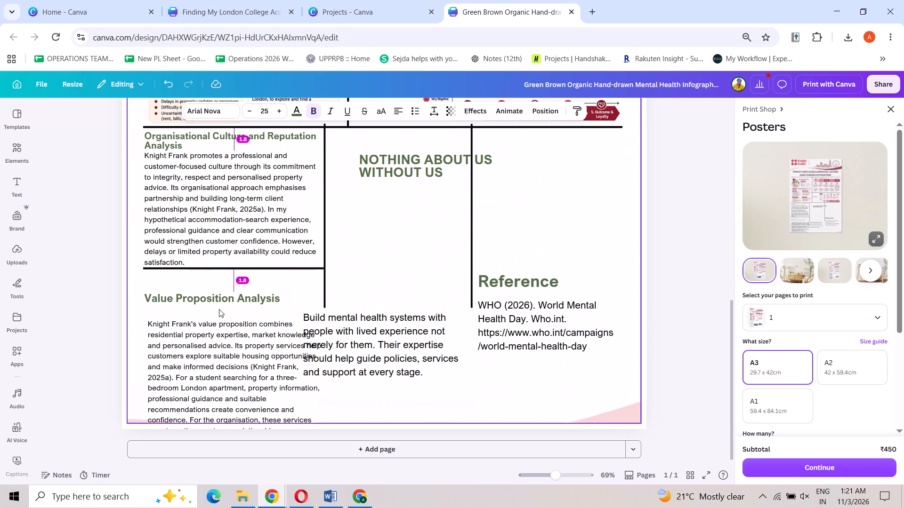
key("Up")
key("Up")
key("Up")
key("Up")
key("Up")
key("Up")
key("Up")
key("Up")
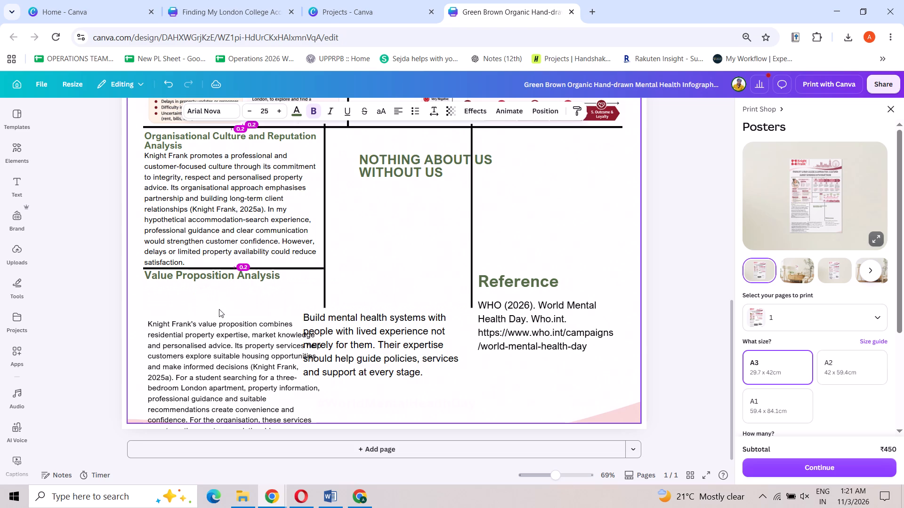
Move the value proposition paragraph up so it sits directly beneath its heading.
left_click(213, 326)
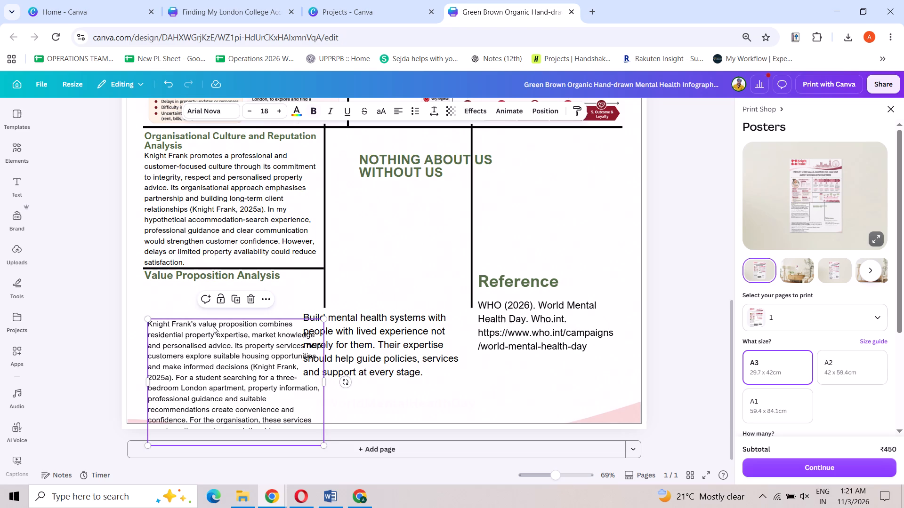
key("Up")
key("Up")
key("Up")
key("Up")
key("Up")
key("Up")
key("Up")
key("Up")
key("Up")
key("Up")
key("Up")
key("Up")
key("Up")
key("Up")
key("Up")
key("Up")
key("Up")
key("Up")
key("Up")
key("Up")
key("Up")
key("Up")
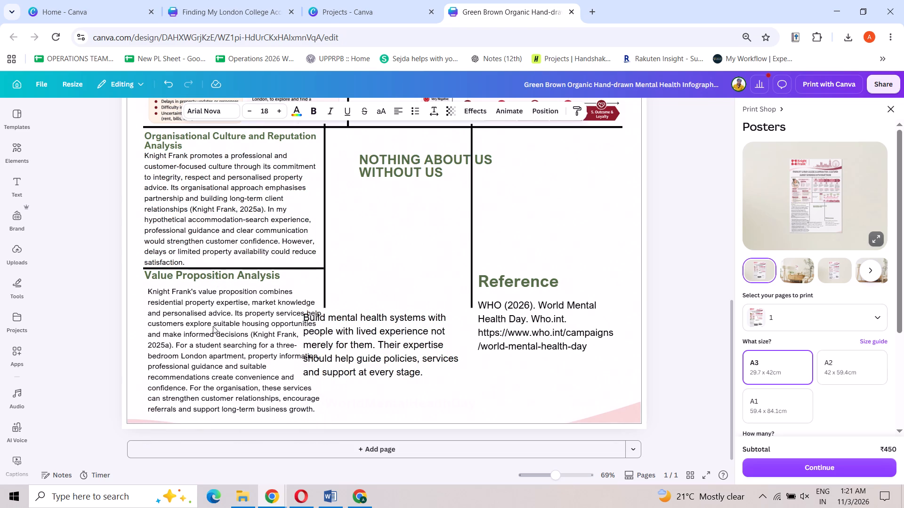
key("Up")
Set the "Value Proposition Analysis" heading's font size to 22, matching the Organisational Culture heading.
left_click(206, 142)
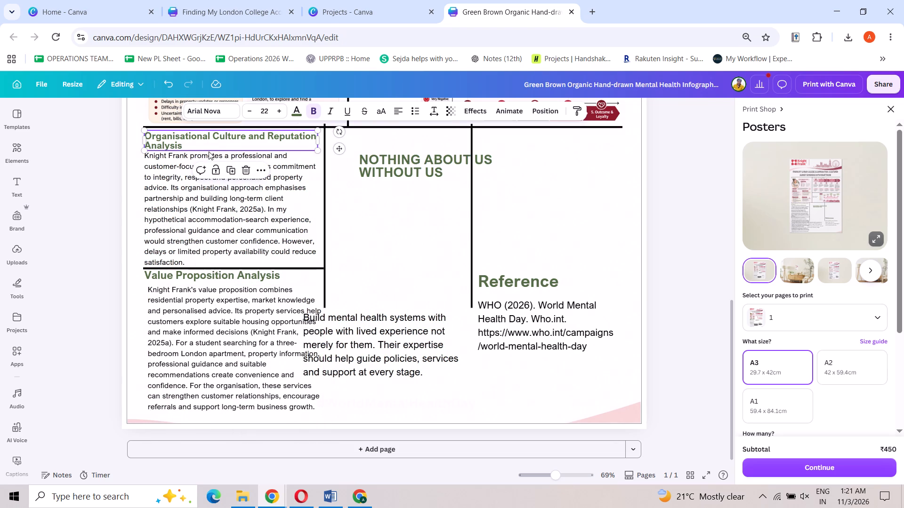
left_click(204, 276)
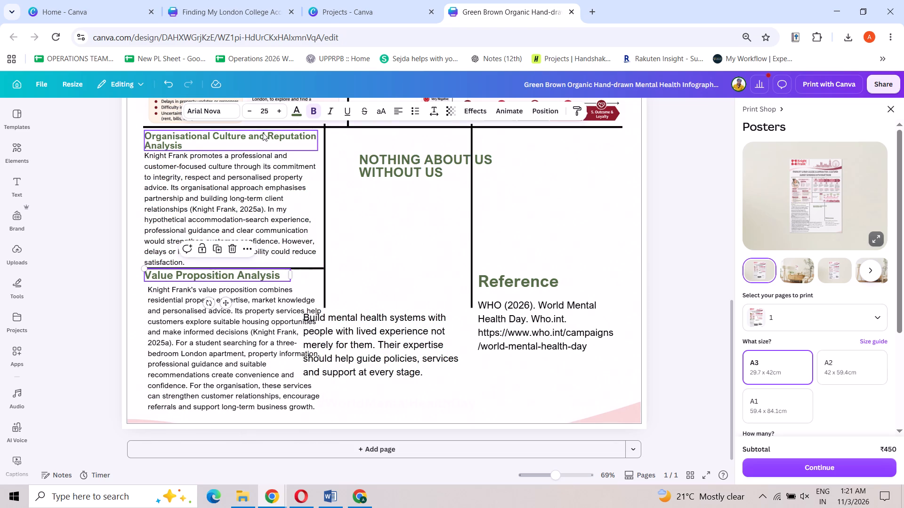
left_click(268, 110)
type("22")
key("Return")
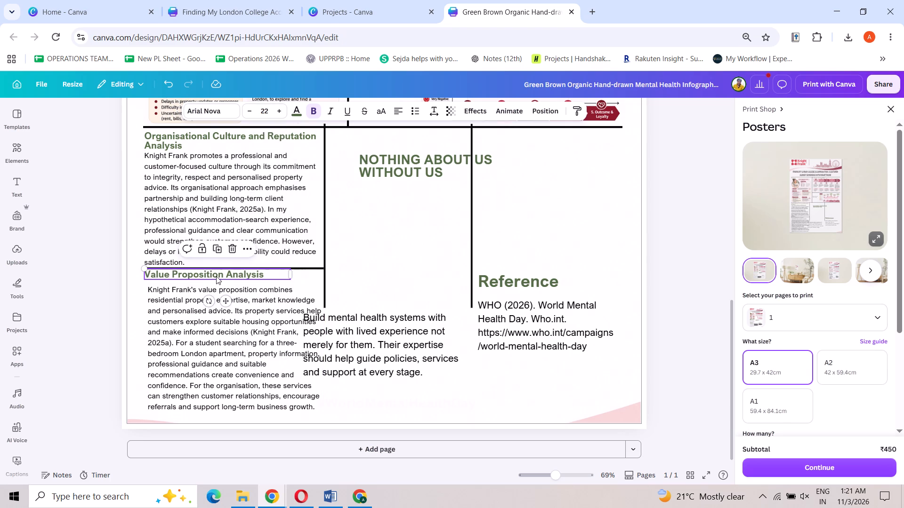
left_click(216, 276)
Delete the leftover "Build mental health systems with people with lived experience" paragraph that overlaps the value proposition text.
left_click(244, 312)
left_click_drag(362, 329, 412, 333)
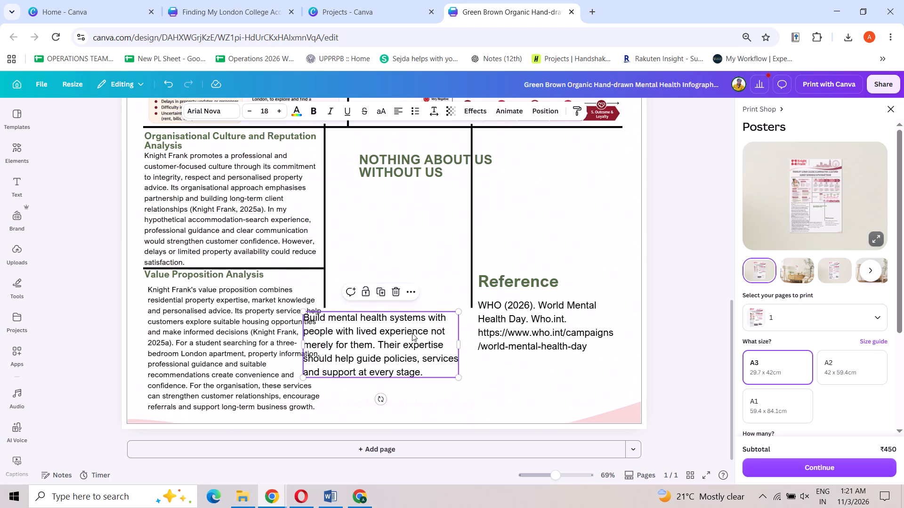
left_click_drag(412, 333, 521, 324)
left_click_drag(473, 340, 405, 366)
key("Delete")
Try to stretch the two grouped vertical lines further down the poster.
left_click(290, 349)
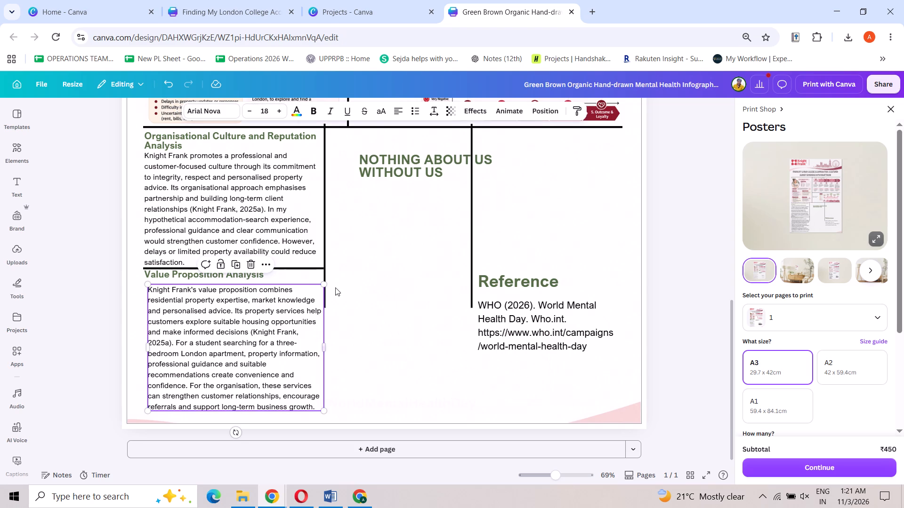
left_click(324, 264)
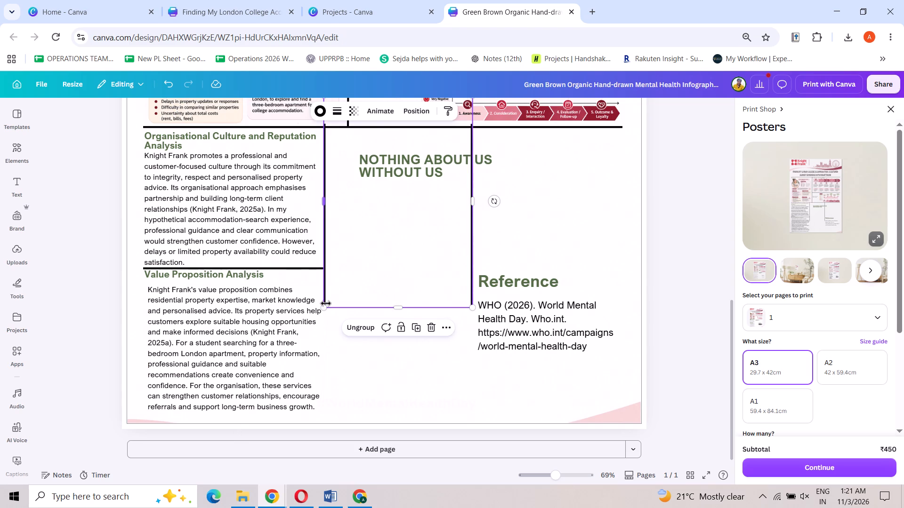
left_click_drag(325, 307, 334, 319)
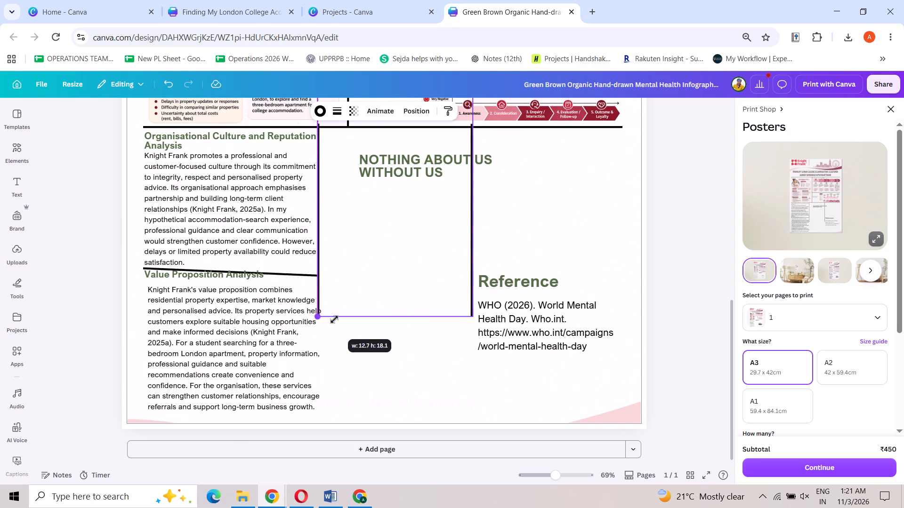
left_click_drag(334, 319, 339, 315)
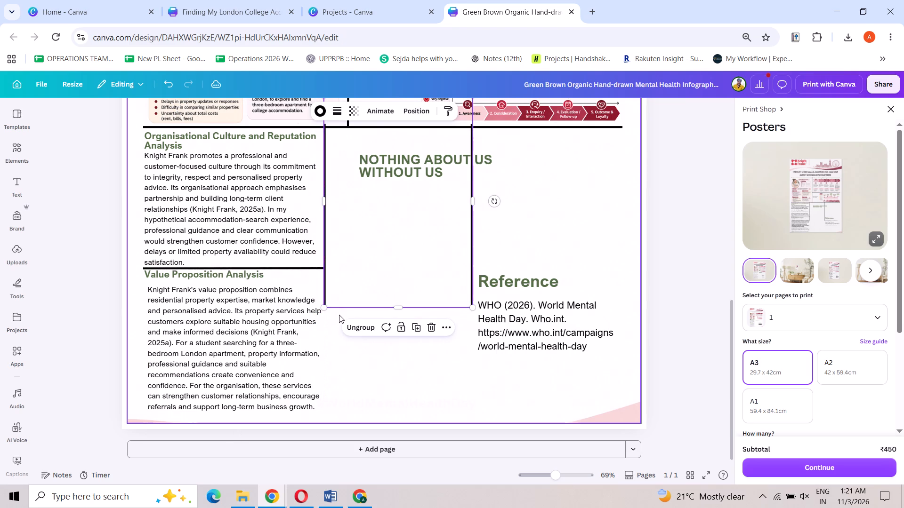
Delete the grouped pair of vertical lines from the poster's lower section.
left_click(531, 224)
left_click(473, 228)
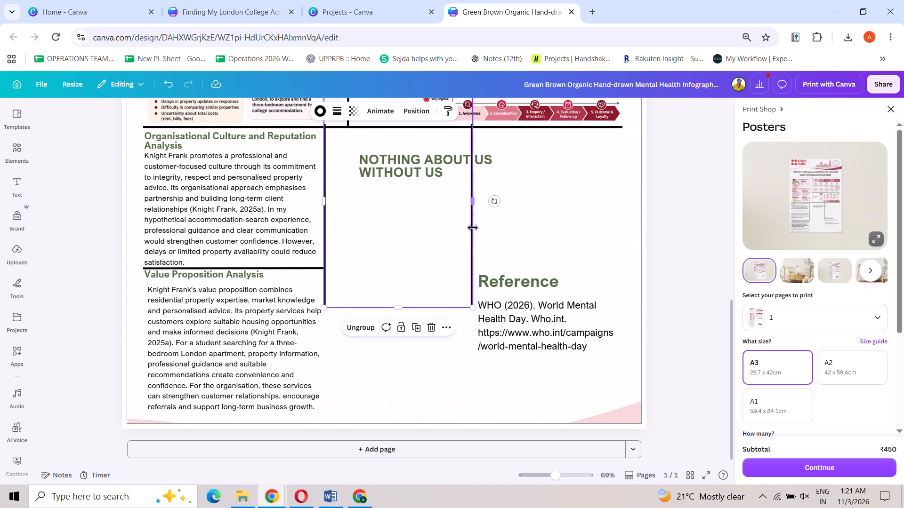
key("Delete")
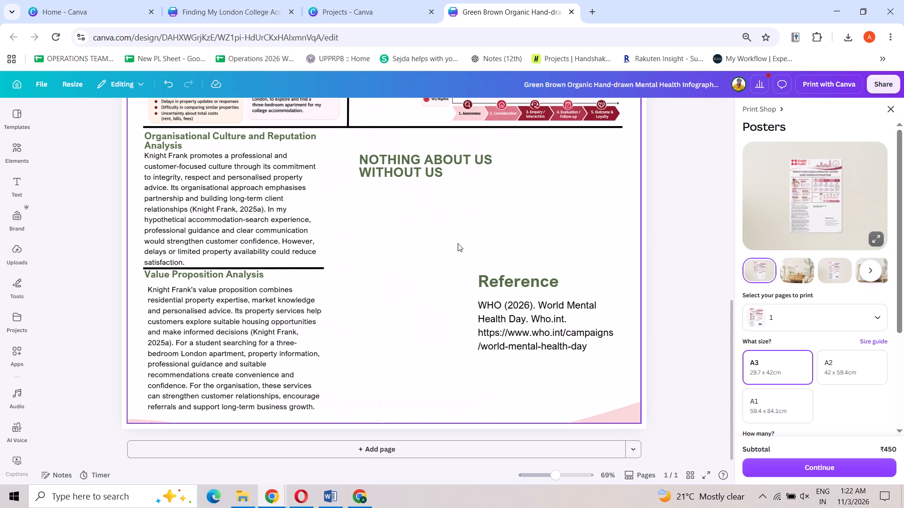
Justify the text of the Organisational Culture paragraph.
left_click(298, 205)
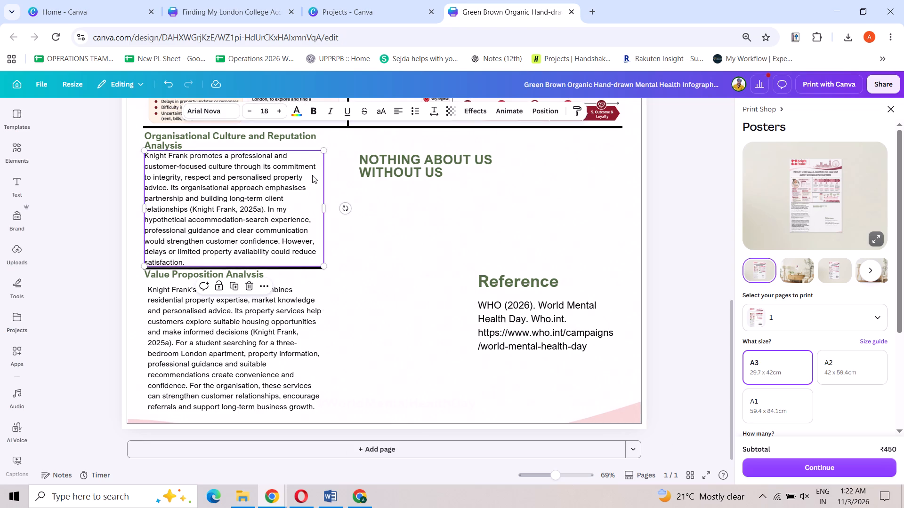
left_click(399, 111)
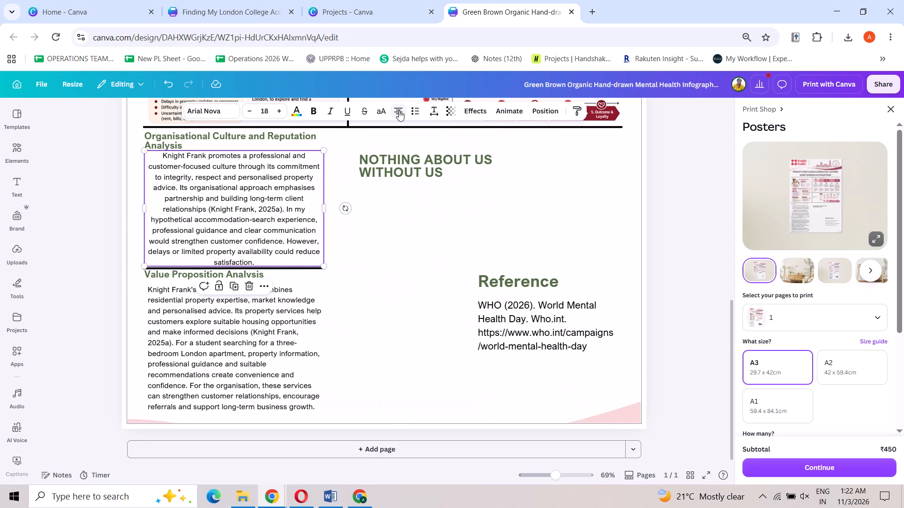
left_click(399, 111)
left_click(399, 111)
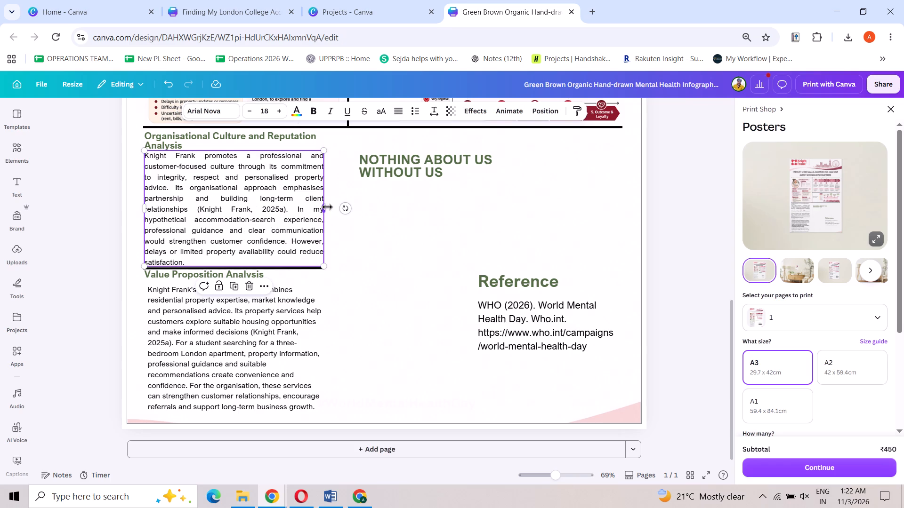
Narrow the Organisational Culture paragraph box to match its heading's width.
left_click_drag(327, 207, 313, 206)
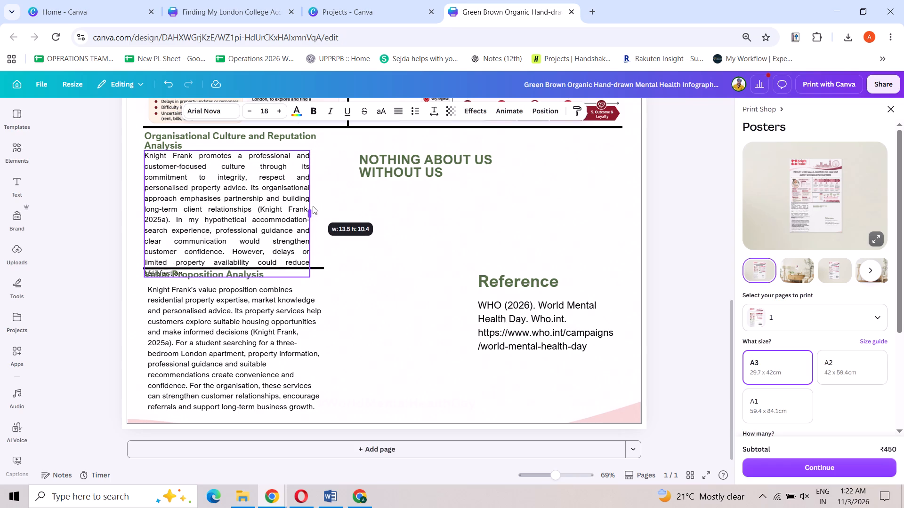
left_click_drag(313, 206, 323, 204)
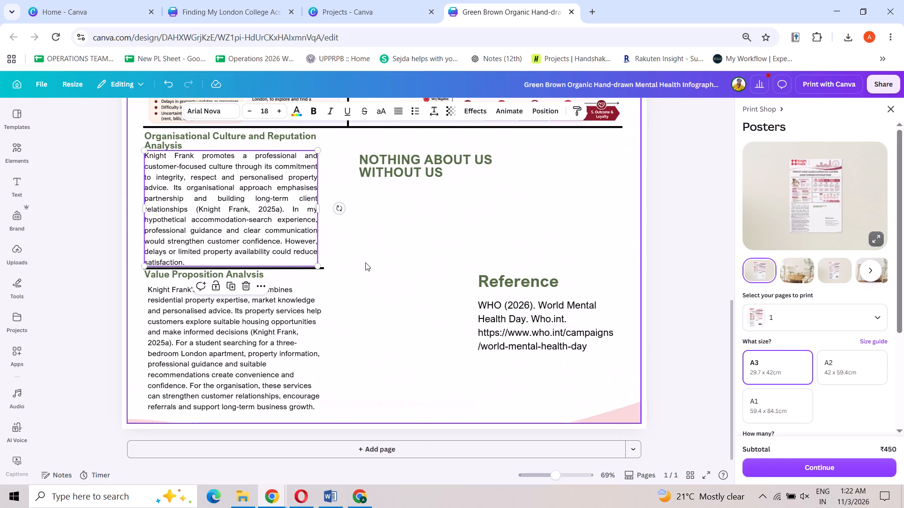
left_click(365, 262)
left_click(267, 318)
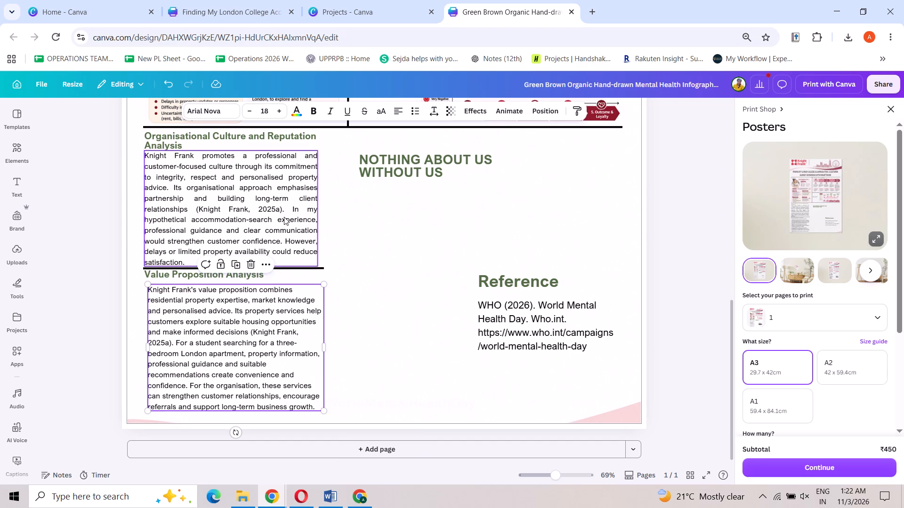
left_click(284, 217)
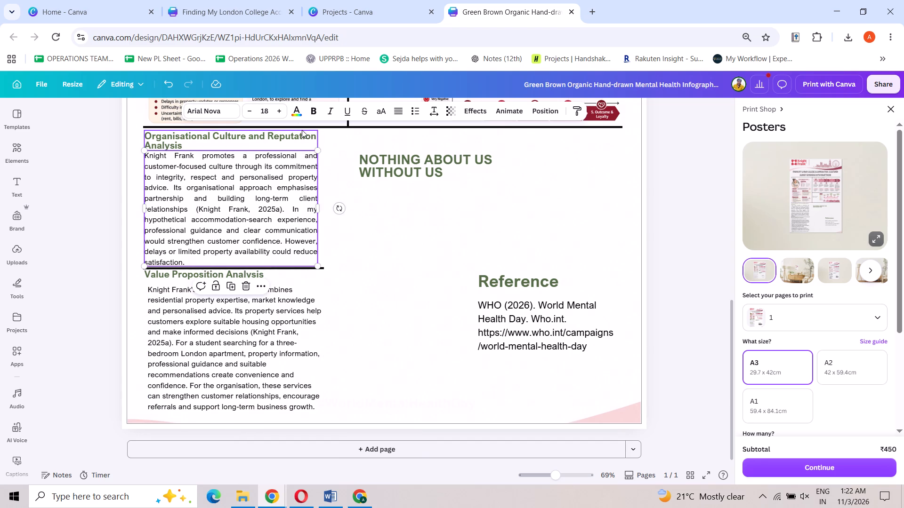
Widen the "Organisational Culture and Reputation Analysis" heading box until the heading fits on one line.
left_click(302, 130)
left_click_drag(318, 137, 333, 135)
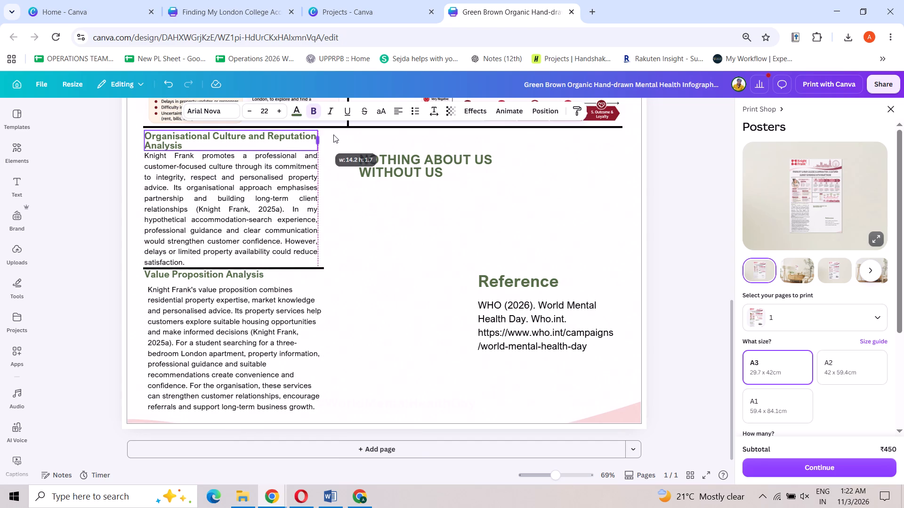
left_click_drag(333, 135, 376, 129)
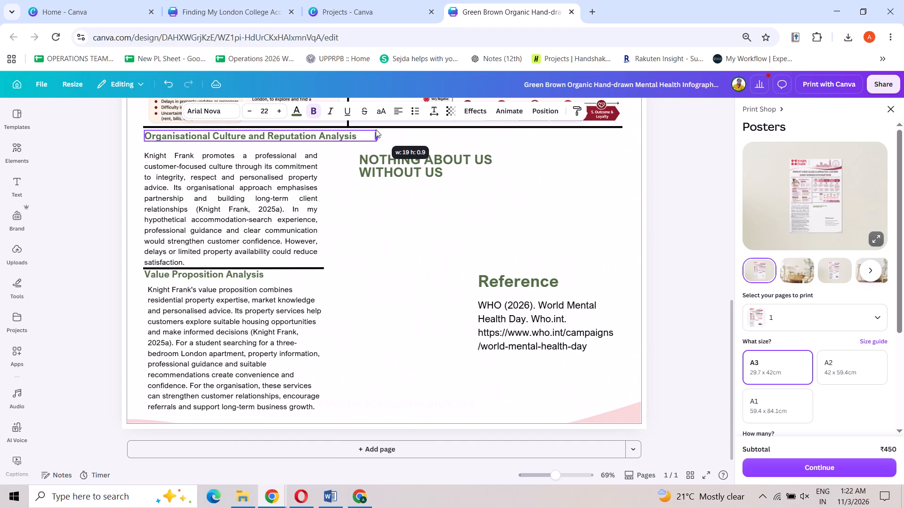
left_click_drag(376, 129, 359, 130)
Widen the Organisational Culture paragraph box to about 17.6, matching its one-line heading.
left_click(295, 191)
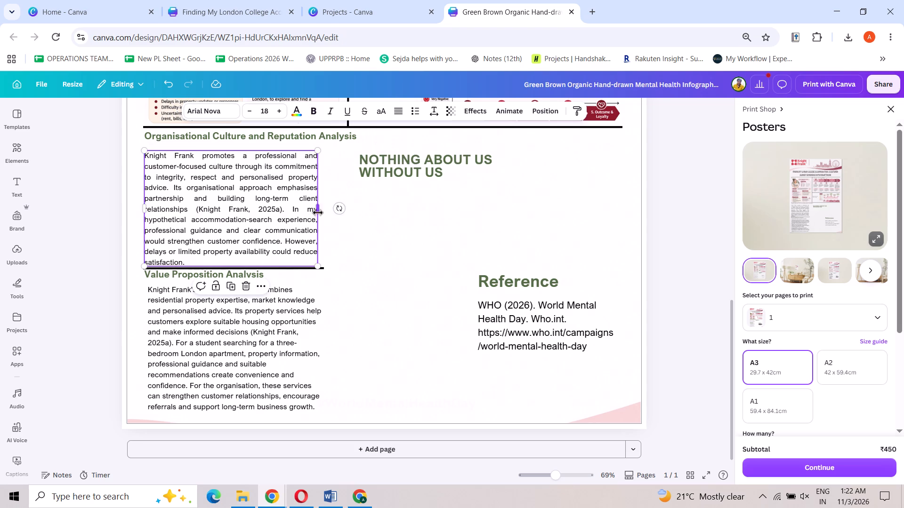
left_click_drag(318, 210, 356, 199)
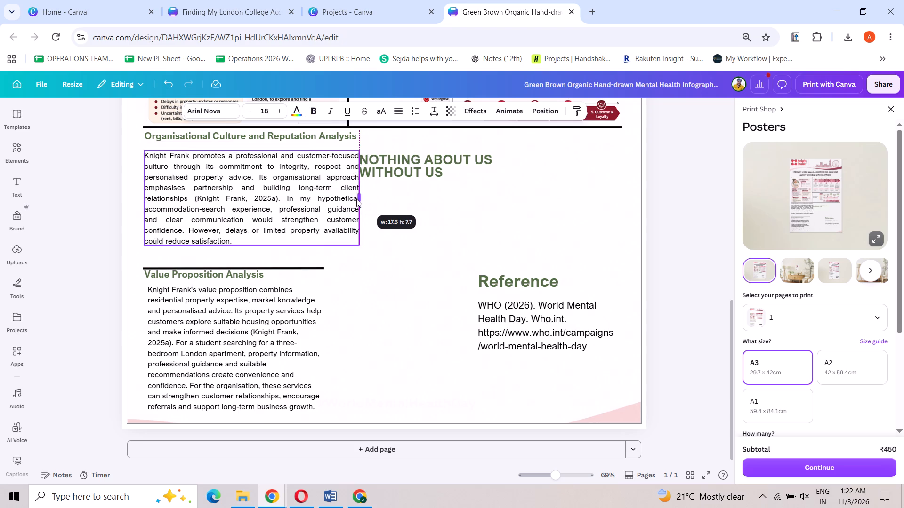
left_click_drag(356, 199, 358, 198)
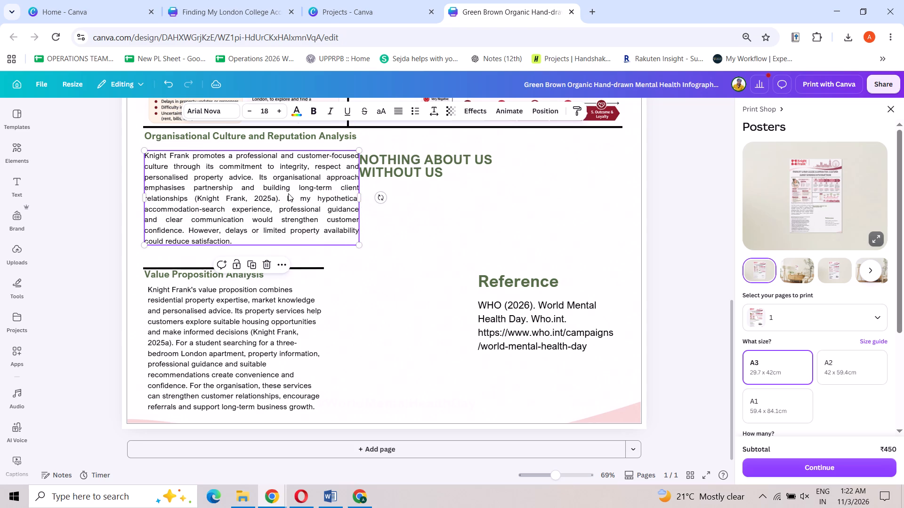
Move the Organisational Culture paragraph up directly beneath its heading, keeping it aligned with the heading's left edge.
left_click_drag(288, 193, 290, 187)
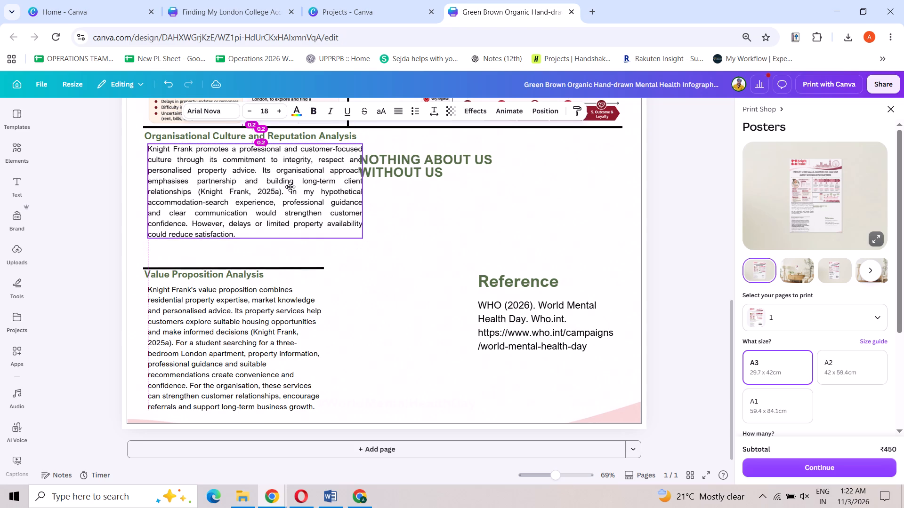
left_click_drag(290, 187, 289, 187)
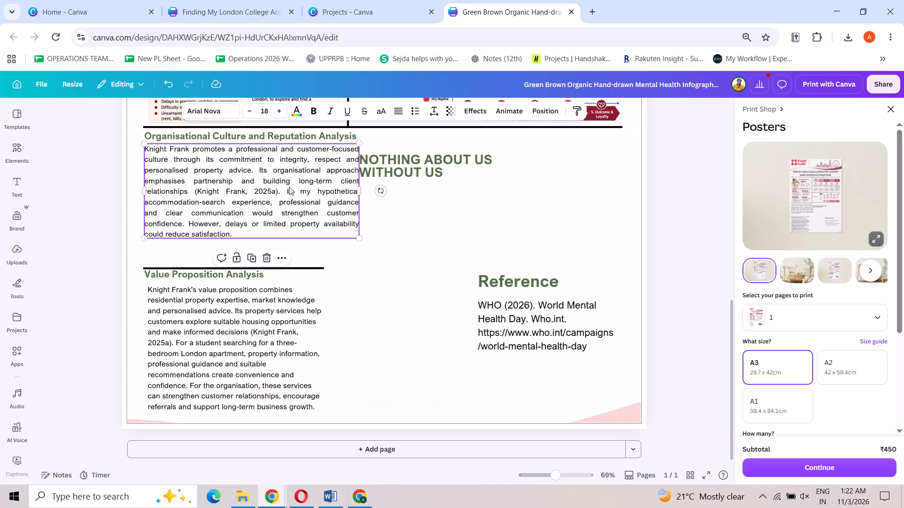
Move the short horizontal divider up until it sits just below the last line of the Organisational Culture paragraph.
left_click_drag(272, 267, 272, 250)
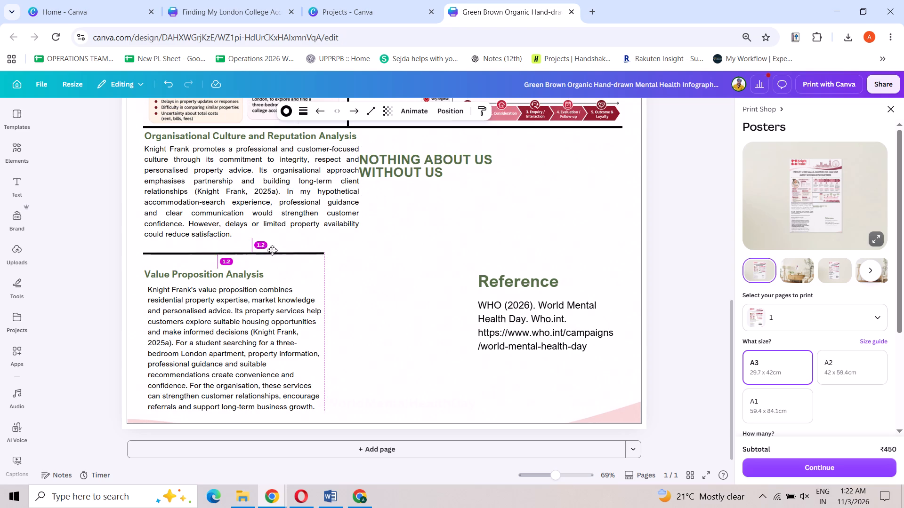
left_click_drag(272, 250, 269, 246)
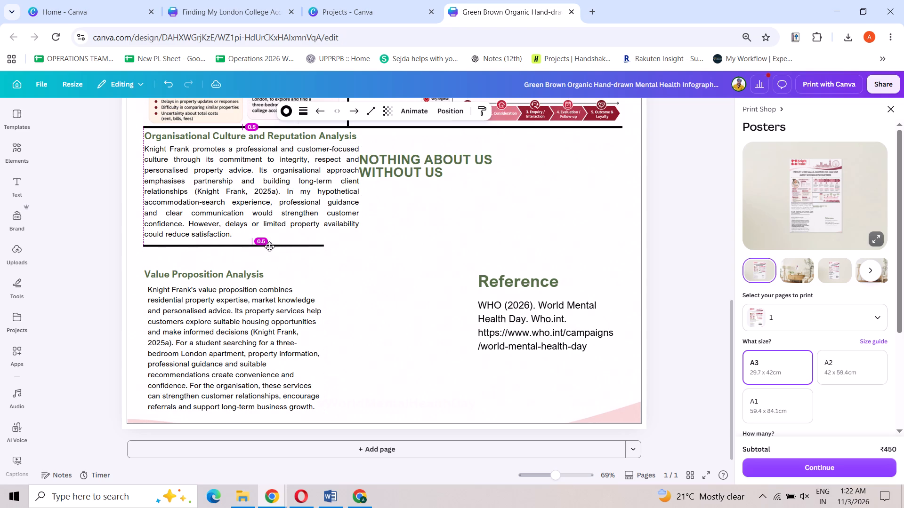
left_click_drag(269, 246, 268, 243)
left_click(268, 243)
left_click_drag(268, 243, 268, 239)
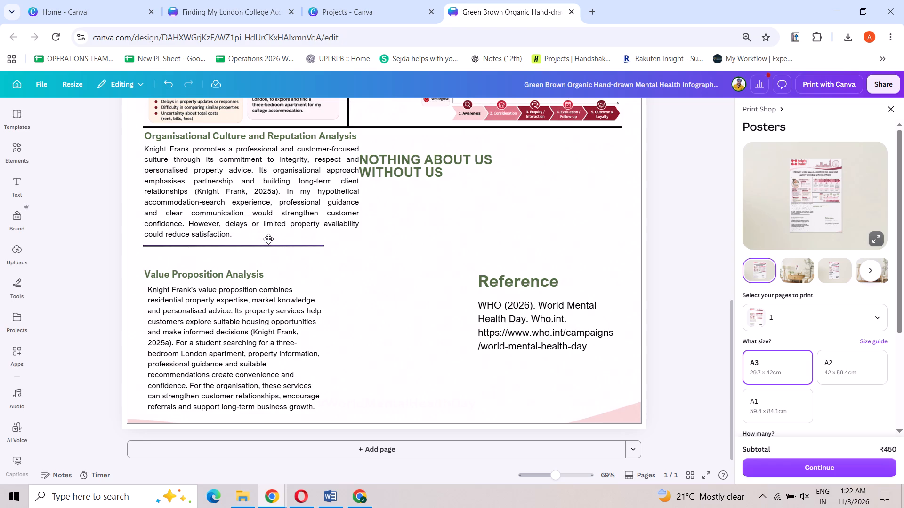
left_click_drag(268, 239, 268, 238)
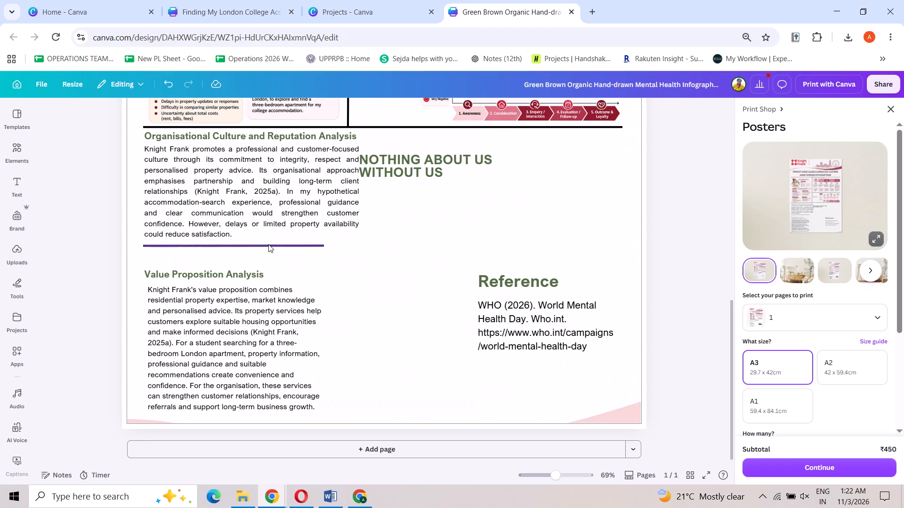
left_click(268, 244)
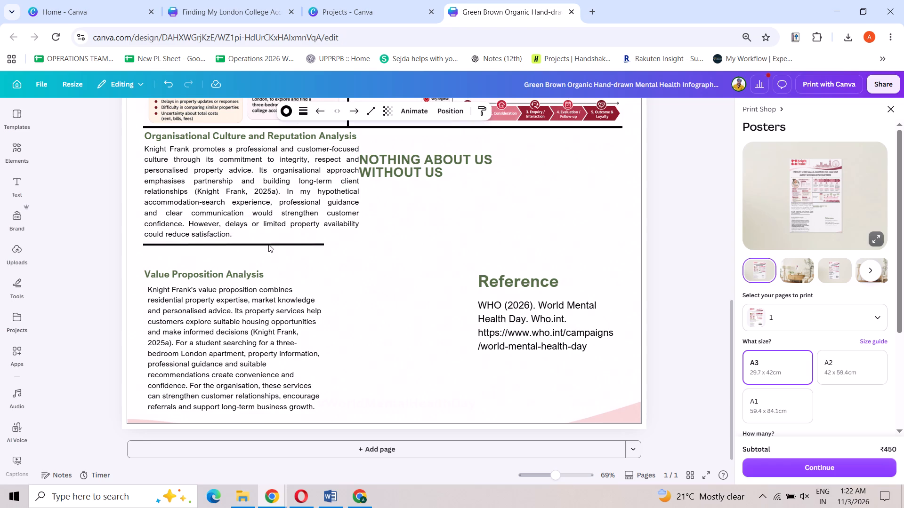
key("Up")
key("Up")
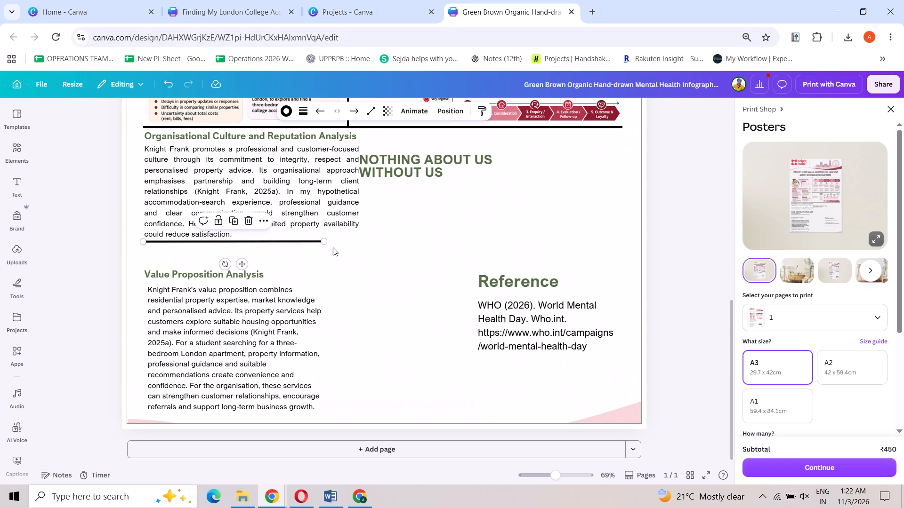
Move the "Value Proposition Analysis" heading up until it sits just below the short horizontal divider.
left_click(341, 249)
left_click(244, 279)
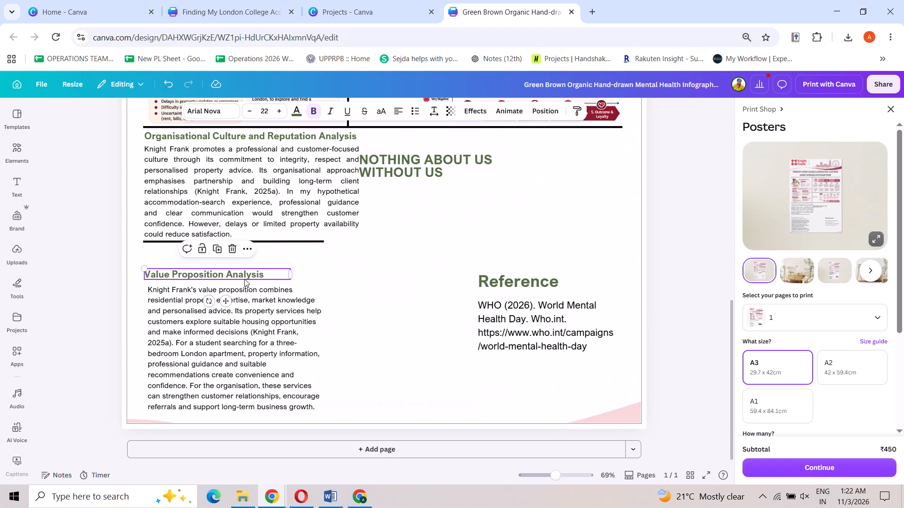
key("Up")
key("Up")
key("Up")
key("Up")
key("Up")
key("Up")
key("Up")
key("Up")
key("Up")
key("Up")
key("Up")
key("Up")
key("Up")
key("Up")
key("Up")
key("Up")
key("Up")
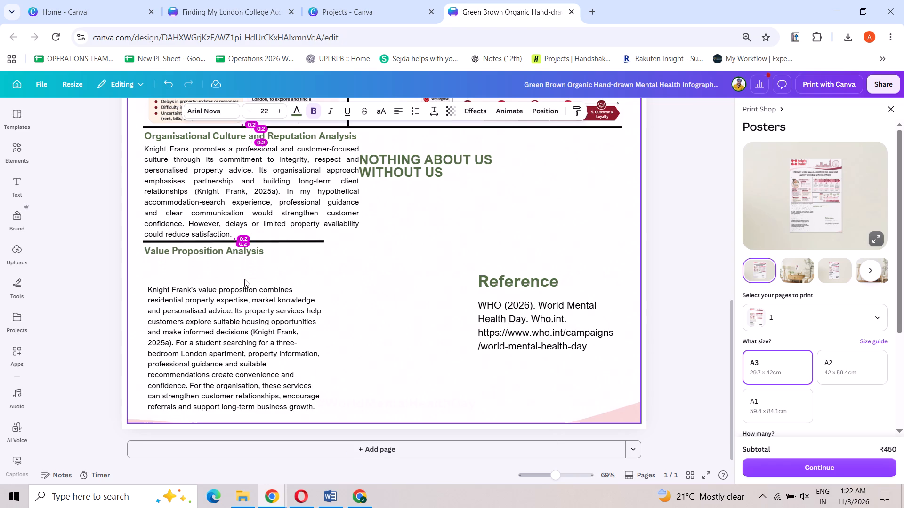
key("Up")
key("Down")
Move the Value Proposition paragraph up directly beneath its heading and align it with the heading's left edge.
left_click(221, 286)
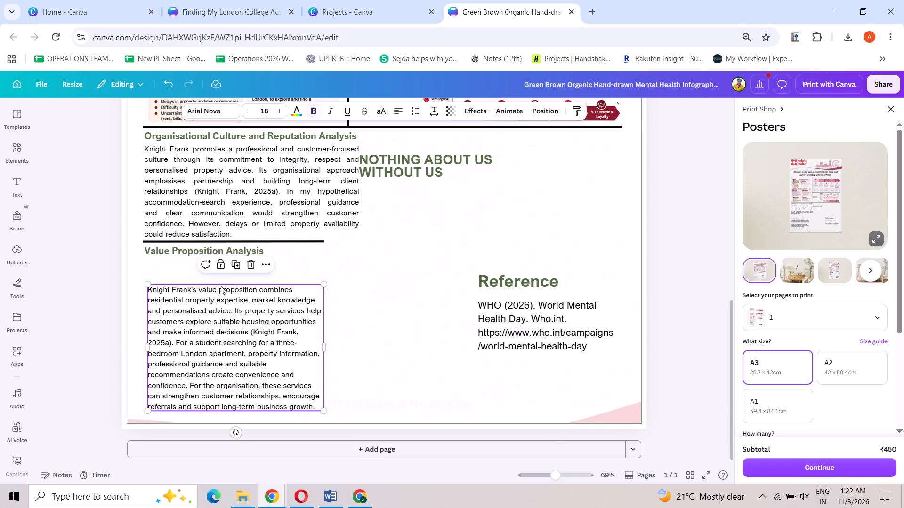
key("Up")
key("Up")
key("Up")
key("Up")
key("Up")
key("Up")
key("Up")
key("Up")
key("Up")
key("Up")
key("Up")
key("Up")
key("Up")
key("Up")
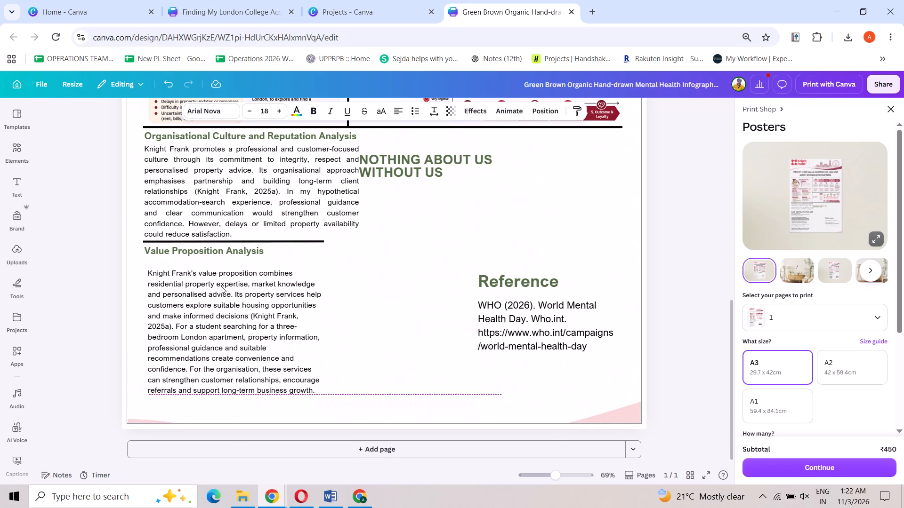
key("Up")
key("Up")
key("Up")
key("Up")
key("Up")
key("Up")
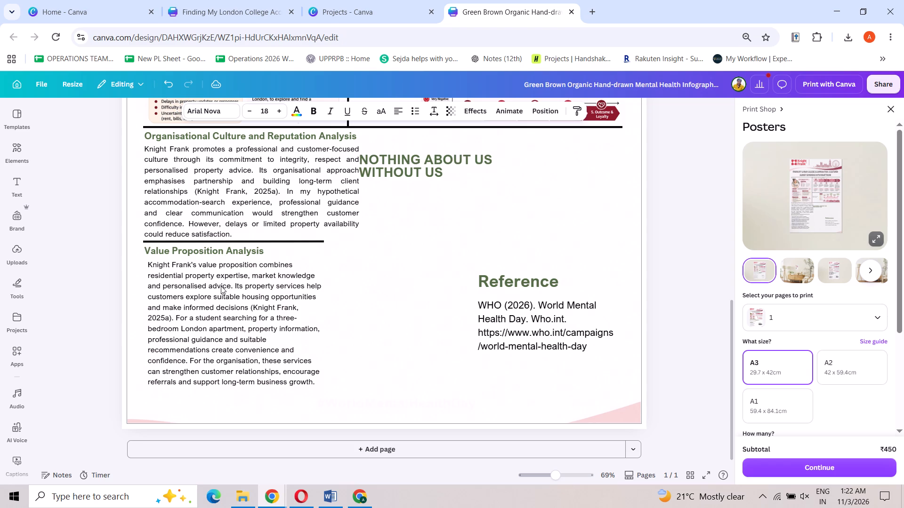
left_click(186, 293)
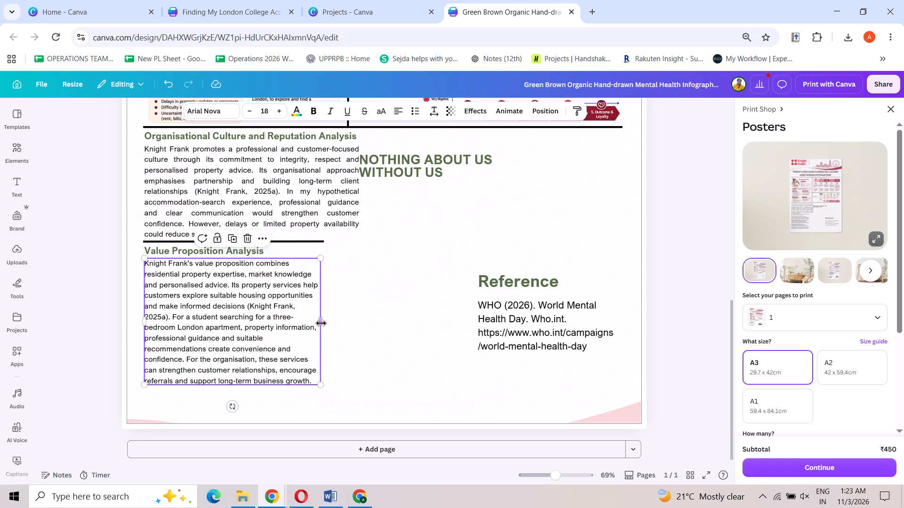
Widen the Value Proposition paragraph box to about 17.6, matching the paragraph above, and justify its text.
left_click_drag(321, 323, 358, 317)
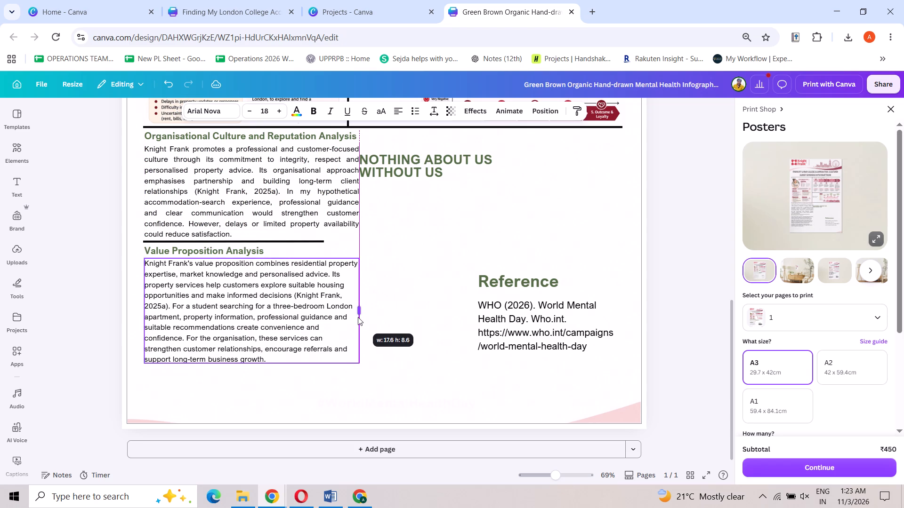
triple_click(396, 112)
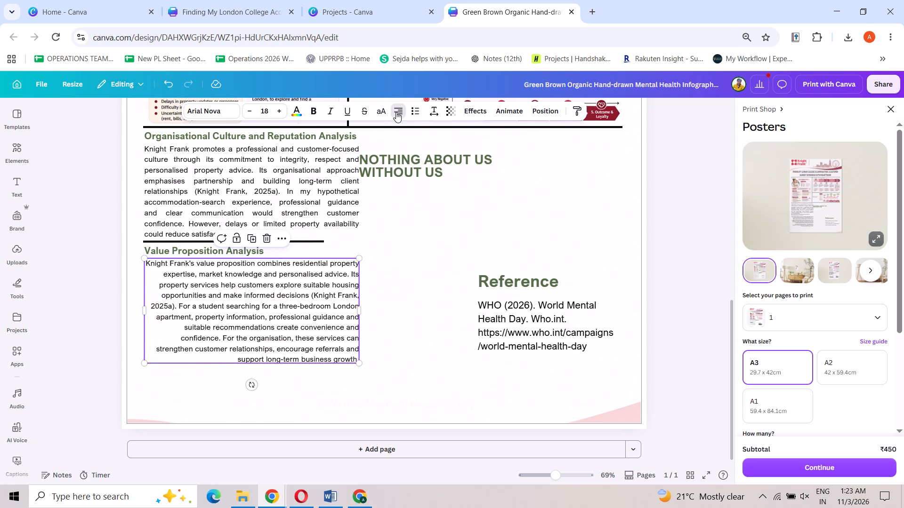
left_click(414, 234)
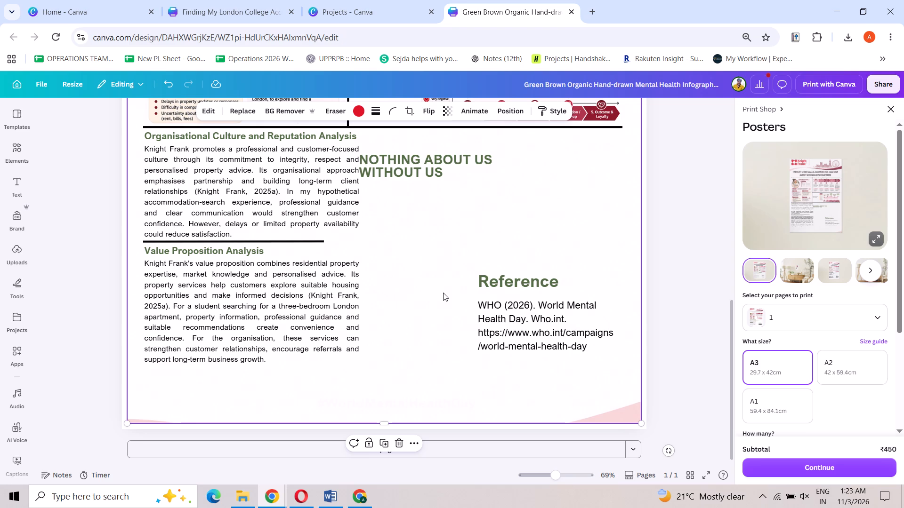
Delete the leftover "NOTHING ABOUT US WITHOUT US" heading beside the Organisational Culture paragraph.
left_click(443, 153)
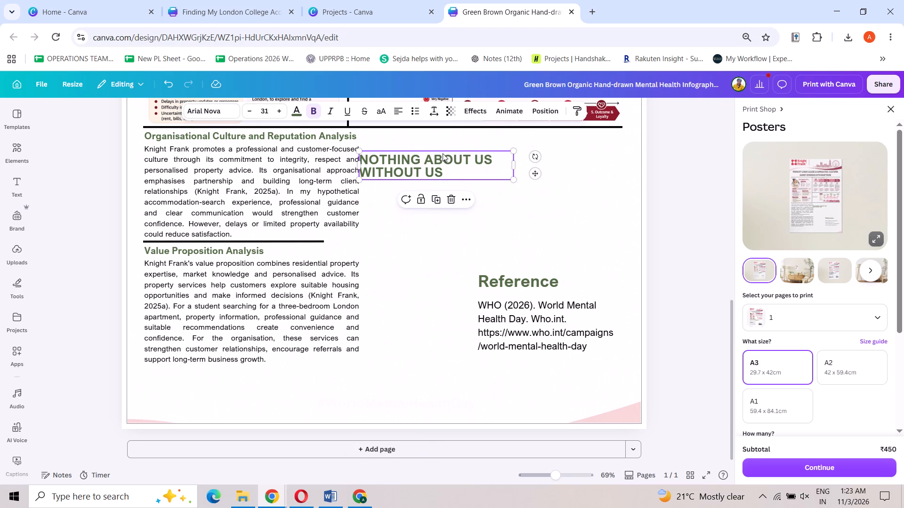
key("Delete")
Move the "Reference" heading down to the bottom edge of the poster.
left_click_drag(522, 284, 508, 409)
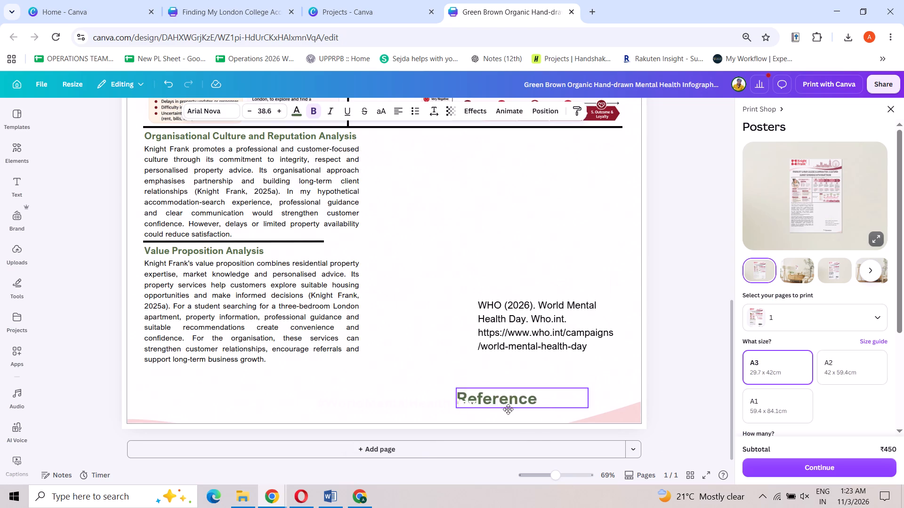
left_click_drag(508, 409, 508, 410)
left_click(560, 291)
Delete the old WHO World Mental Health Day reference text.
left_click(562, 310)
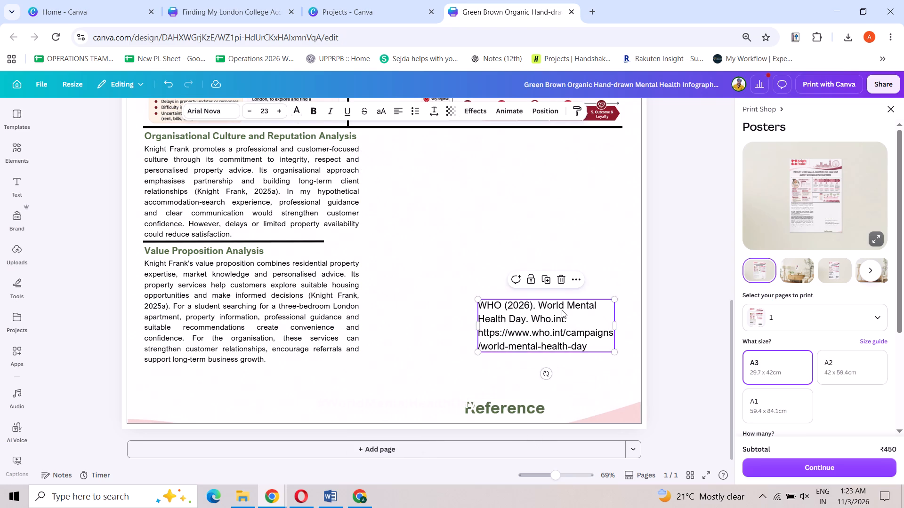
key("Delete")
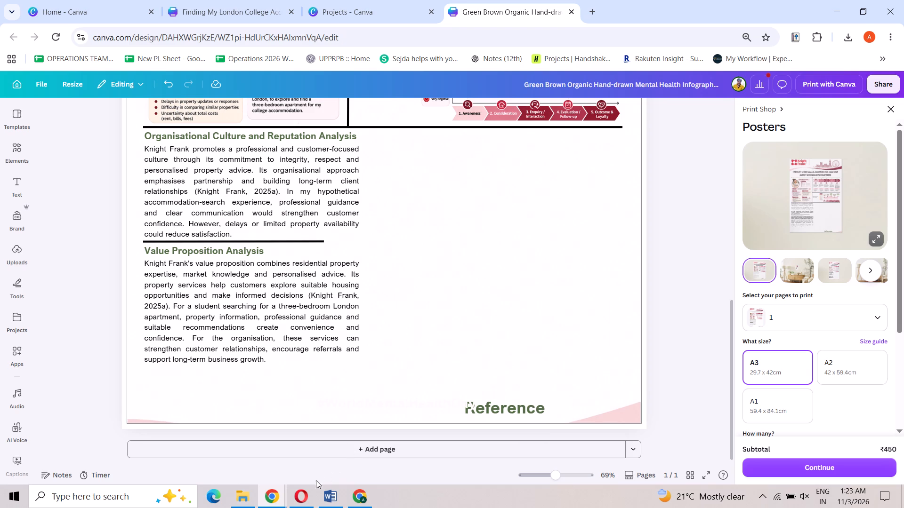
Review the remaining innovation, conclusion and references sections in the ChatGPT text, then return to the poster in Canva.
scroll(403, 354, "up", 6)
scroll(403, 354, "down", 6)
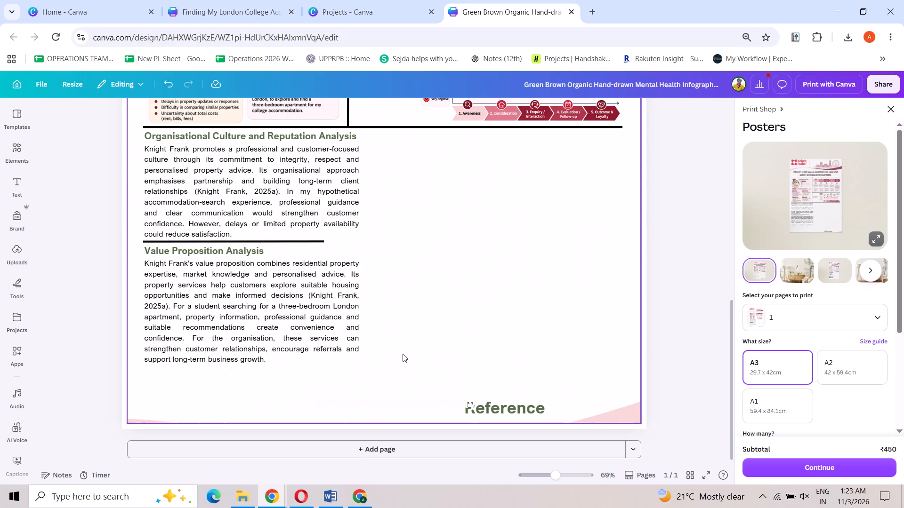
left_click(248, 496)
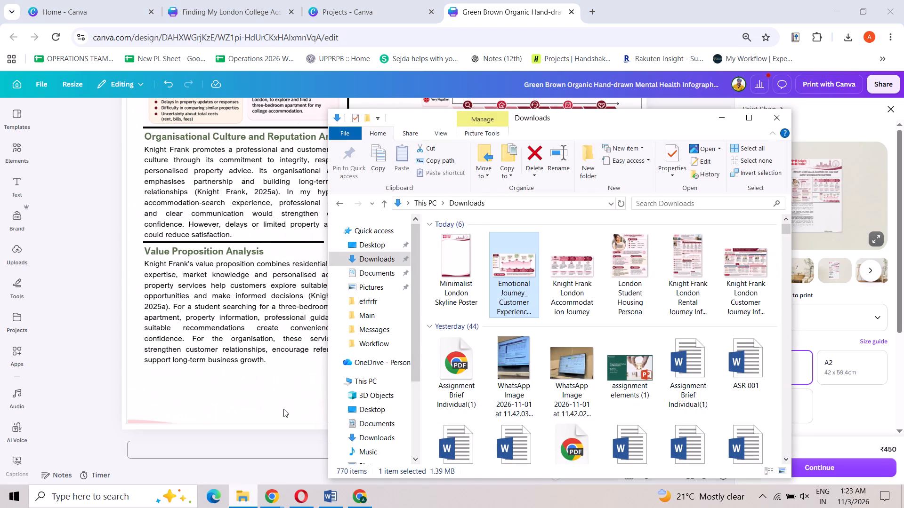
left_click(276, 502)
left_click(215, 463)
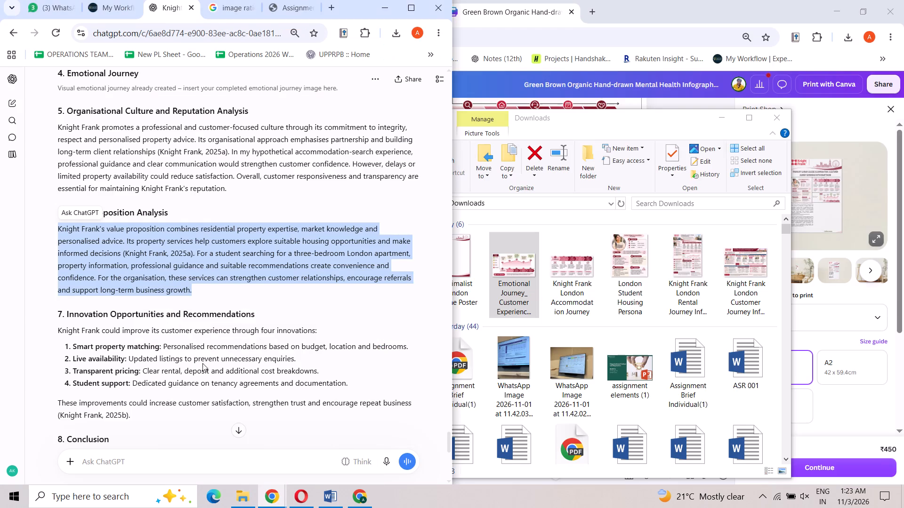
scroll(206, 360, "down", 4)
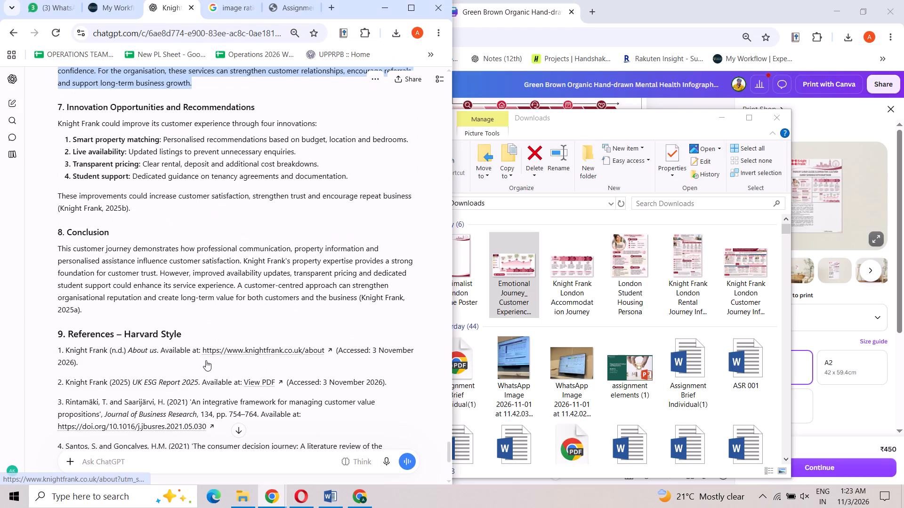
scroll(206, 360, "down", 2)
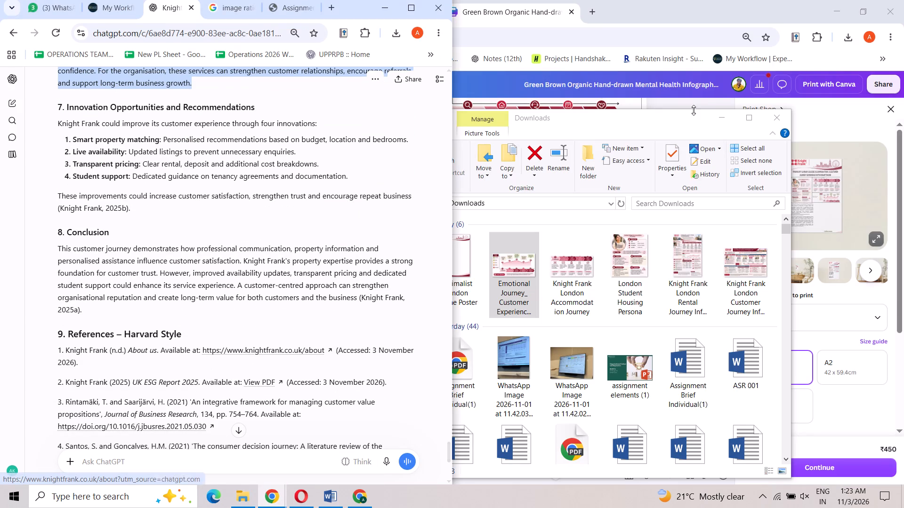
left_click(718, 122)
left_click(540, 219)
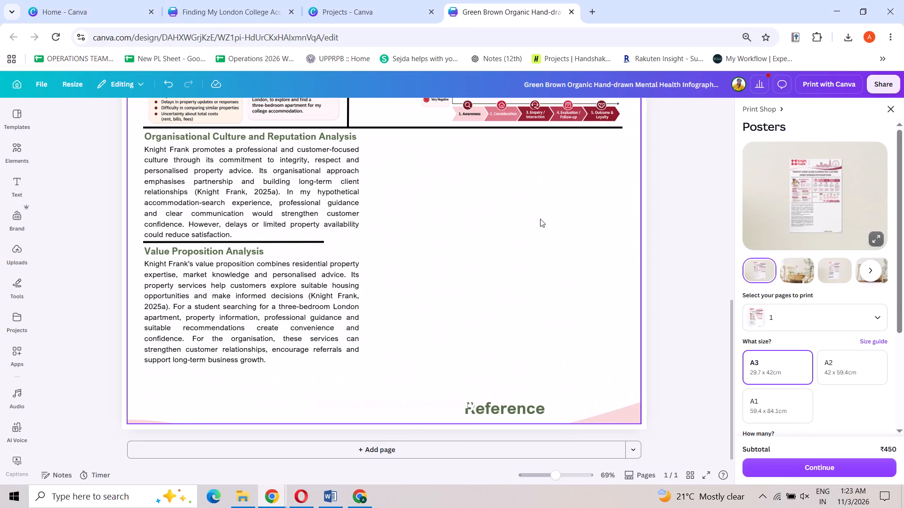
Delete the leftover white element covering the start of the "Reference" heading.
left_click(321, 206)
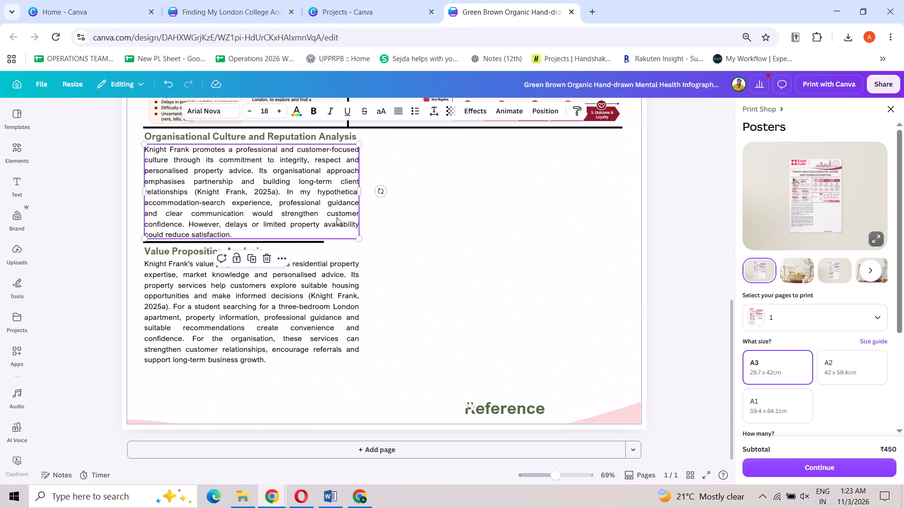
left_click(467, 405)
key("Delete")
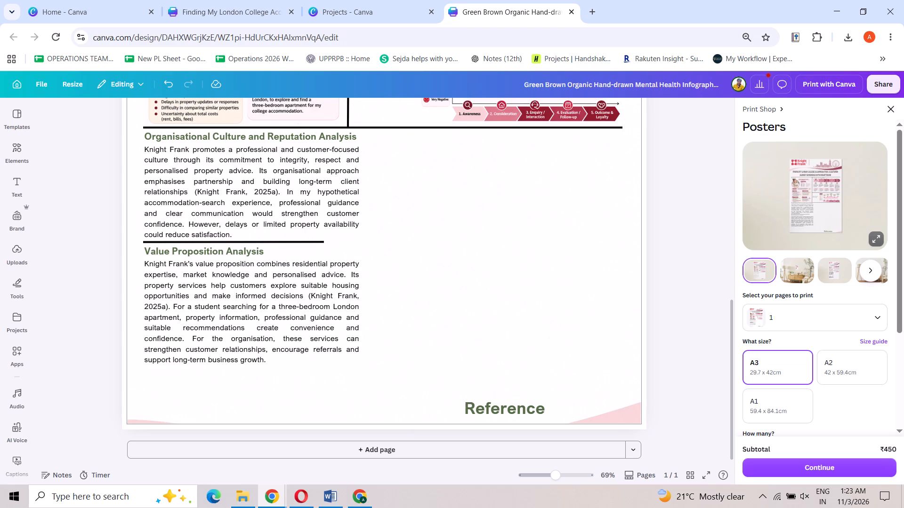
left_click(419, 383)
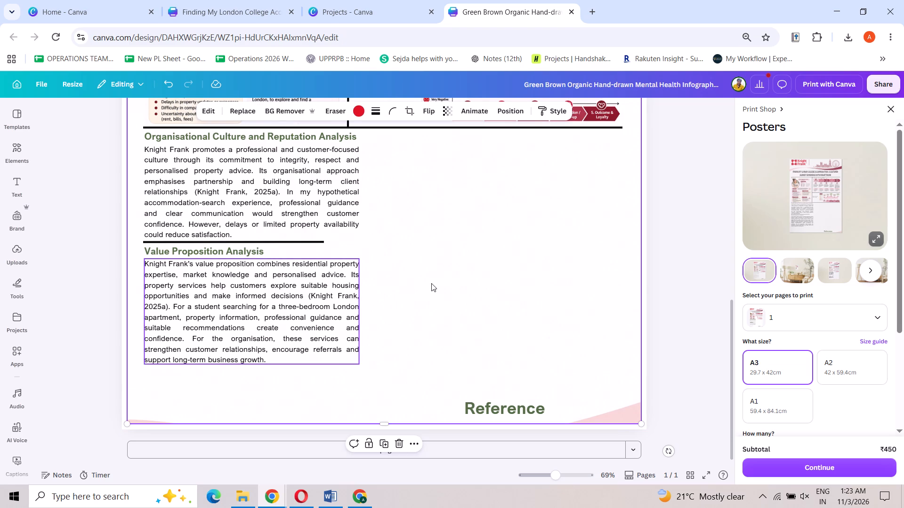
Duplicate the thick vertical divider and place the copy beside the two analysis paragraphs, starting at the full-width horizontal divider.
scroll(431, 283, "up", 4)
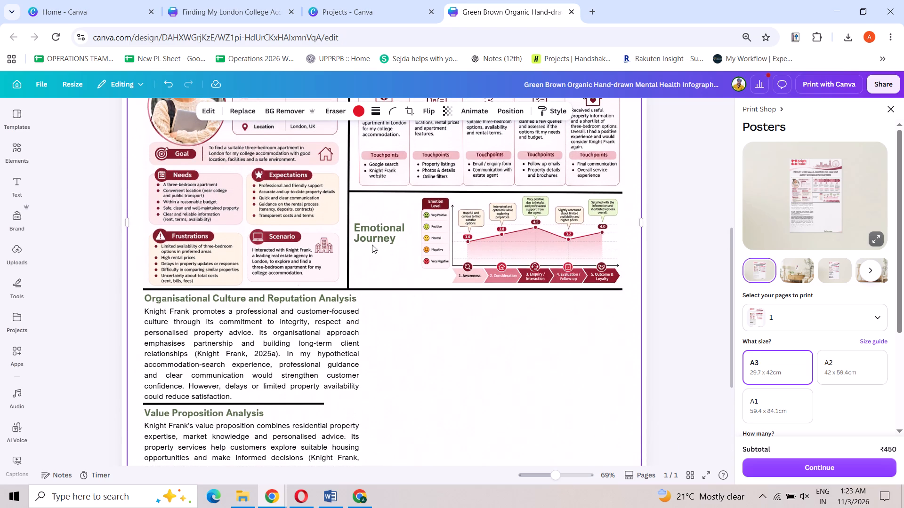
left_click(348, 239)
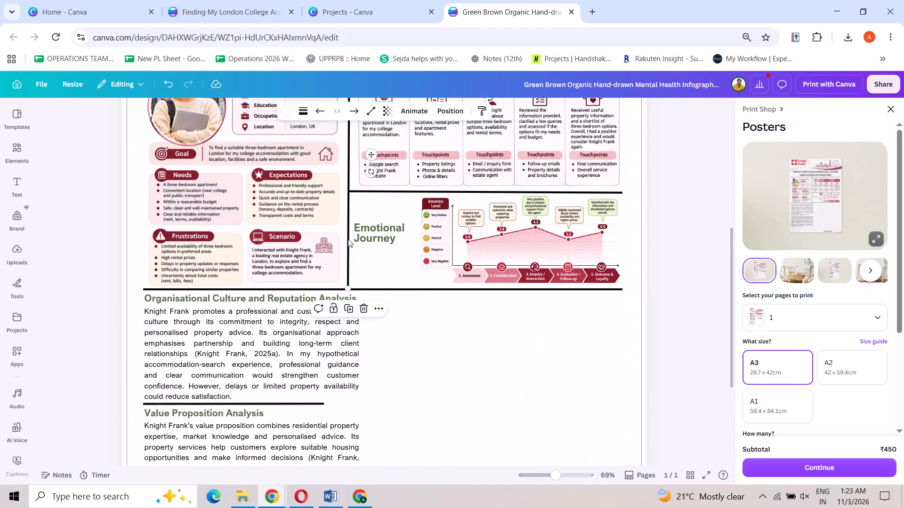
key("ctrl+c")
key("ctrl+v")
left_click_drag(354, 238, 365, 281)
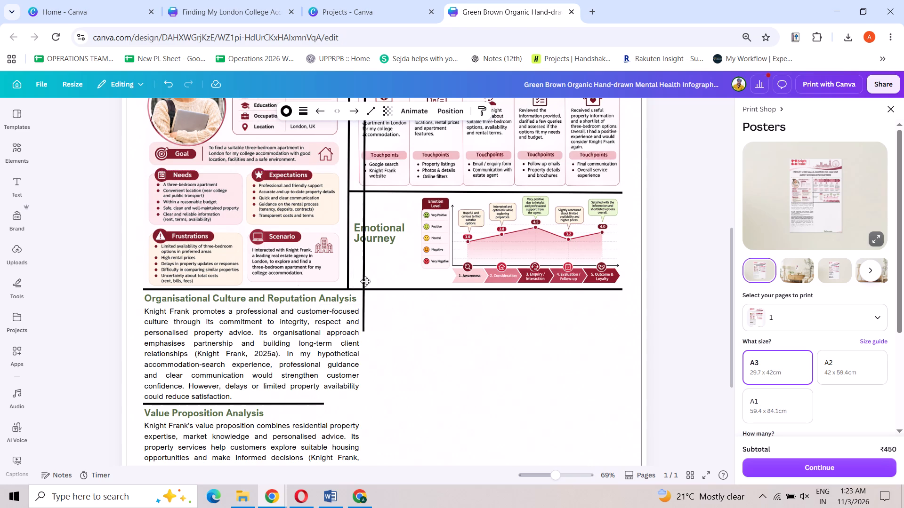
left_click_drag(365, 281, 369, 484)
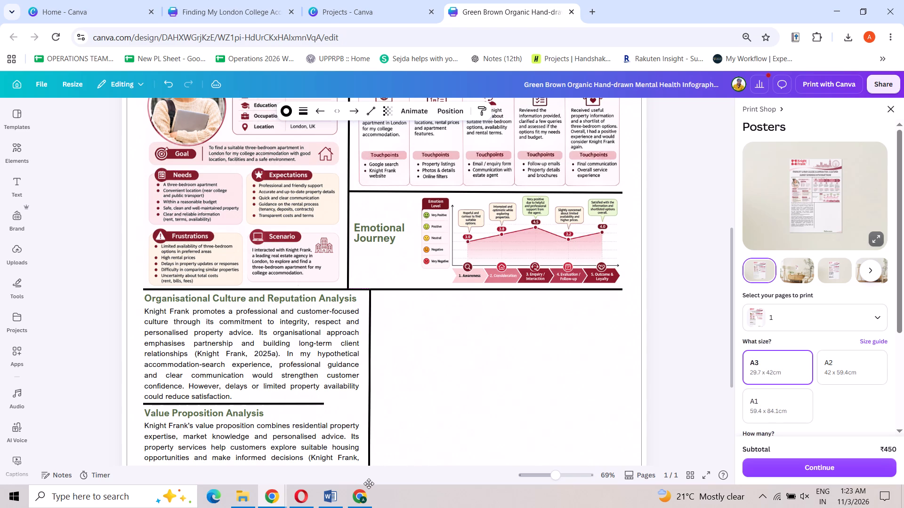
left_click_drag(369, 484, 369, 484)
scroll(435, 435, "down", 4)
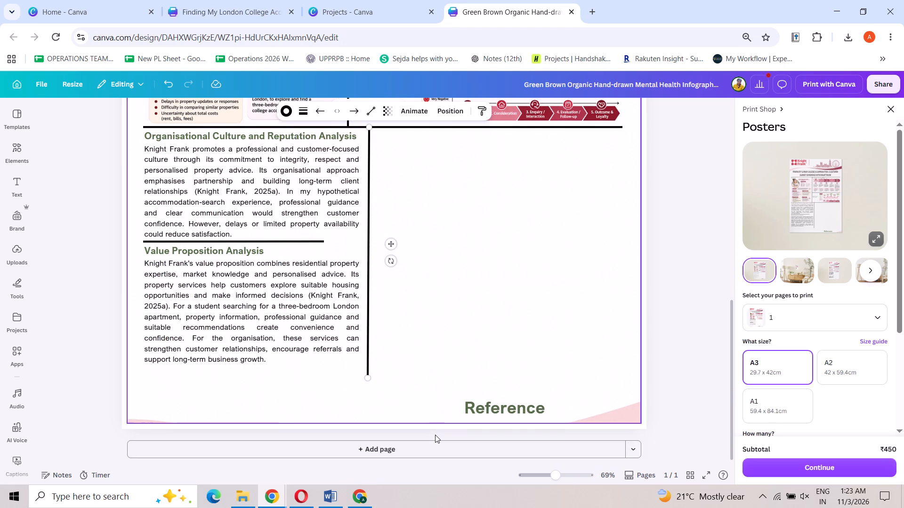
Extend the short horizontal divider between the two analysis sections to meet the new vertical divider, level at 0° and about 18.4 long.
left_click(325, 242)
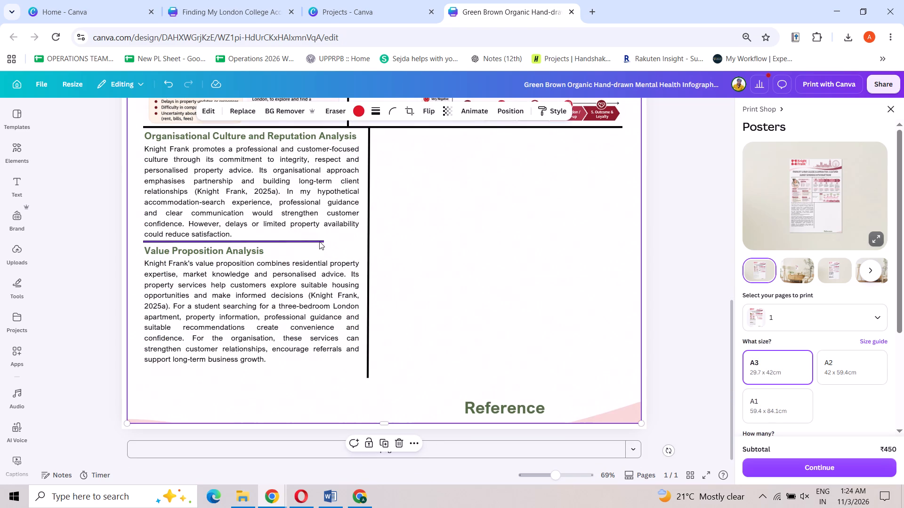
left_click(318, 241)
left_click_drag(325, 241, 359, 243)
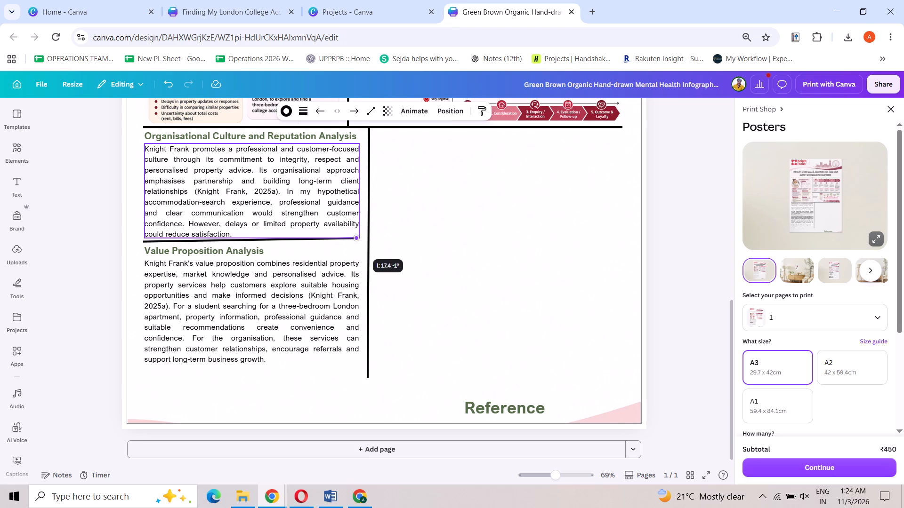
left_click_drag(359, 243, 367, 243)
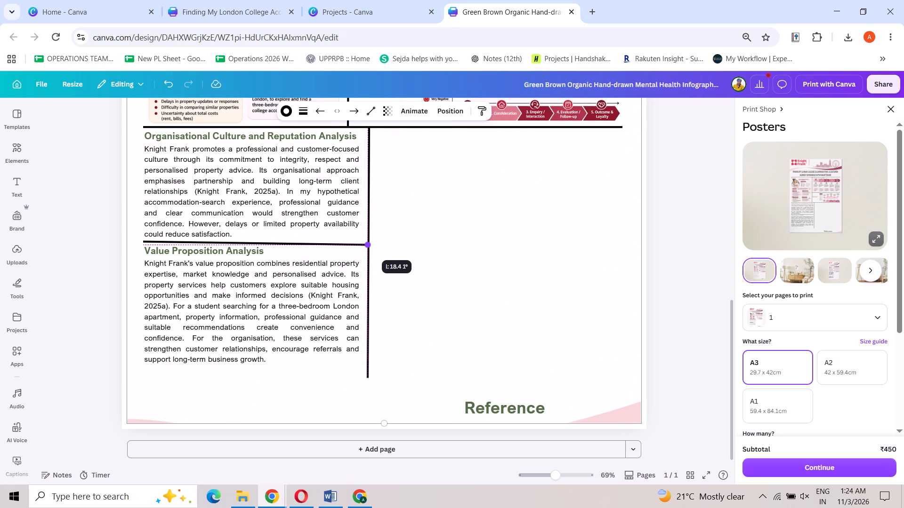
left_click_drag(367, 243, 367, 239)
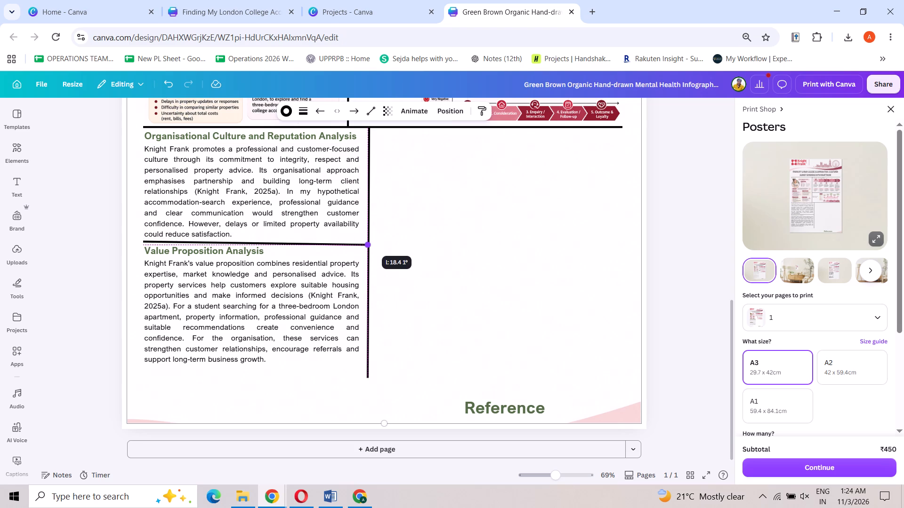
left_click_drag(367, 239, 367, 237)
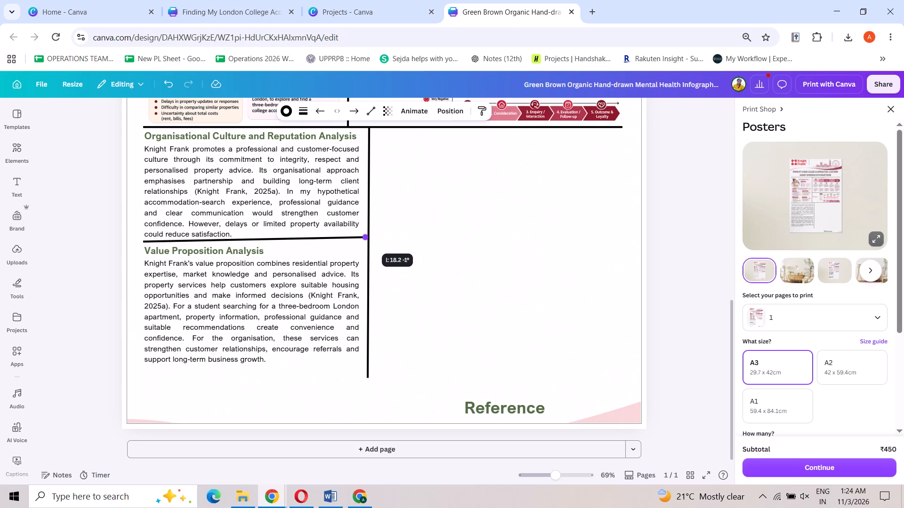
left_click_drag(367, 237, 367, 242)
left_click(413, 247)
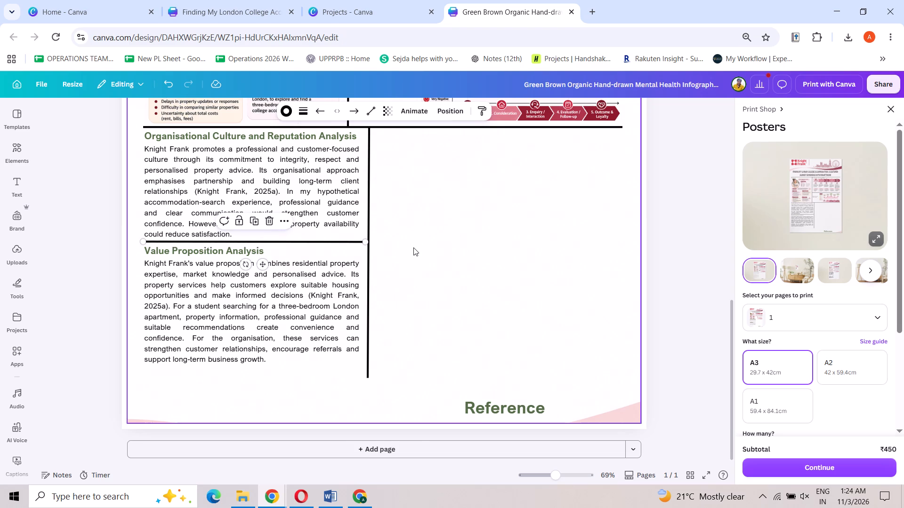
left_click(361, 240)
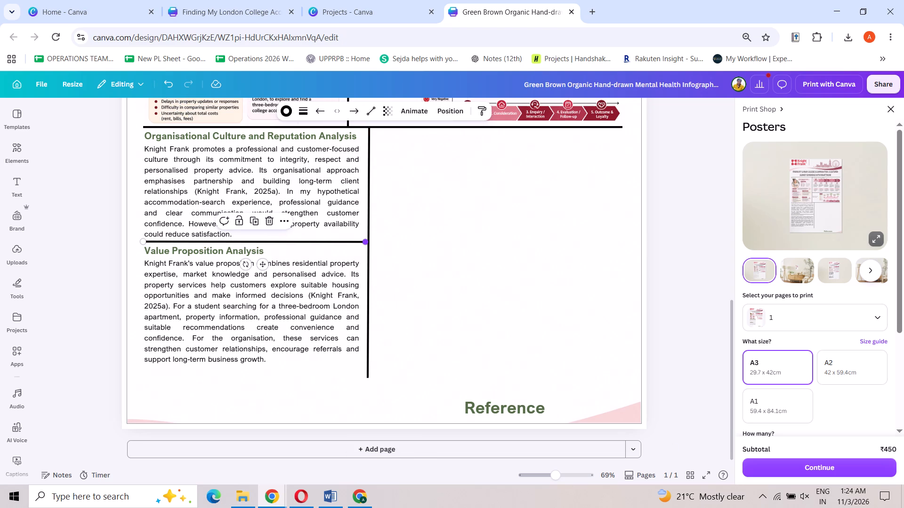
left_click(365, 240, "ctrl")
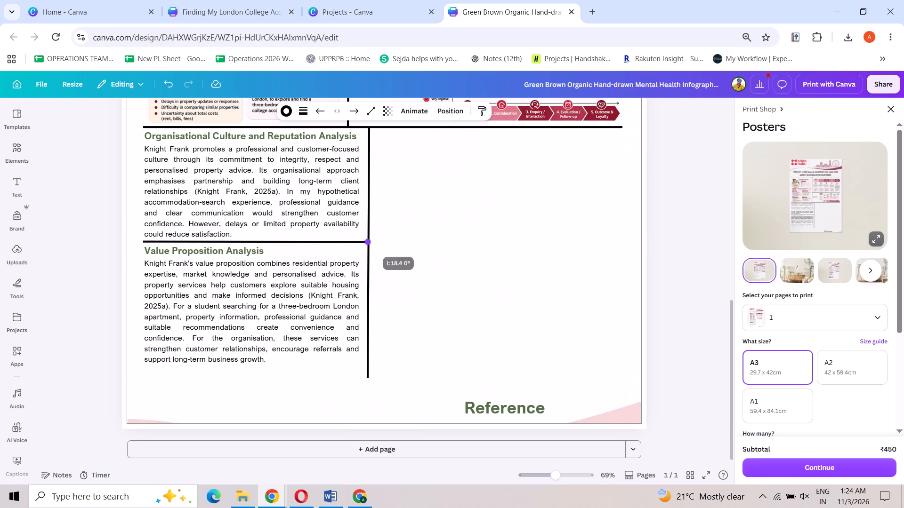
Duplicate the "Organisational Culture and Reputation Analysis" heading and paragraph, placing the copies across the vertical divider beside the originals.
left_click(410, 238)
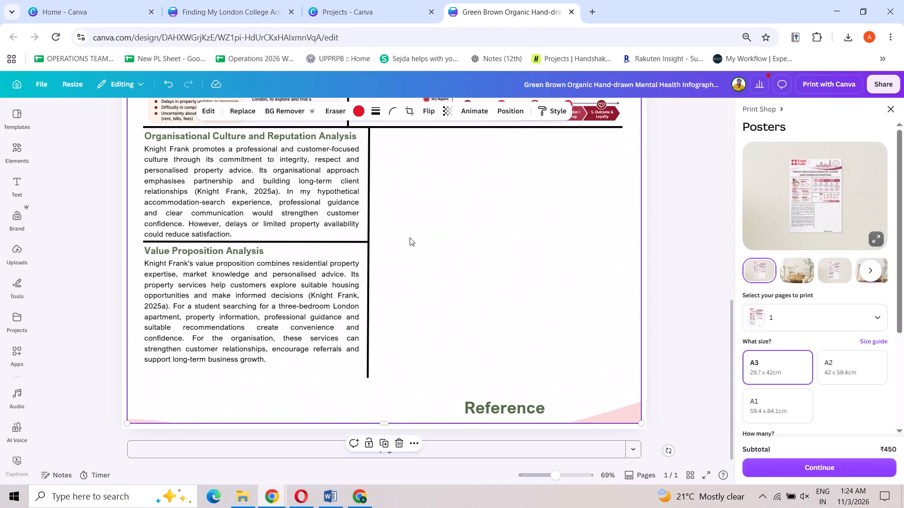
left_click(420, 246)
scroll(420, 246, "up", 1)
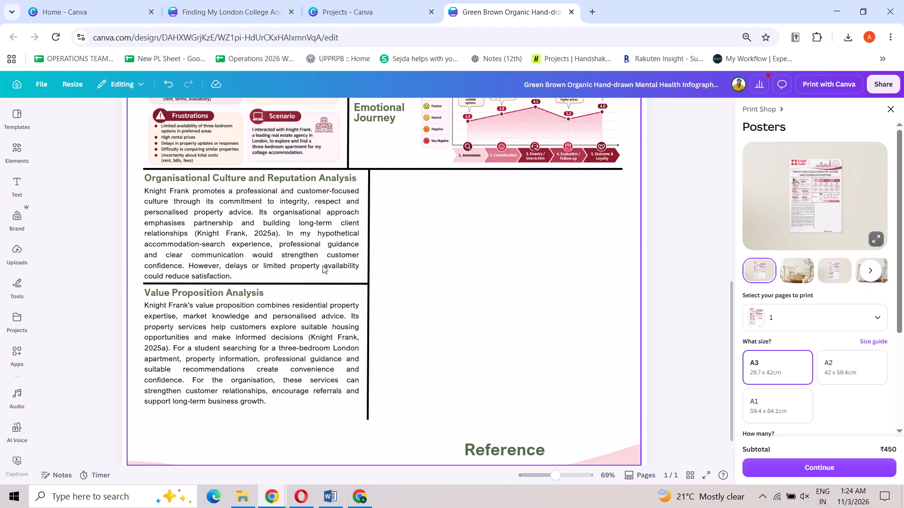
left_click_drag(133, 180, 245, 259)
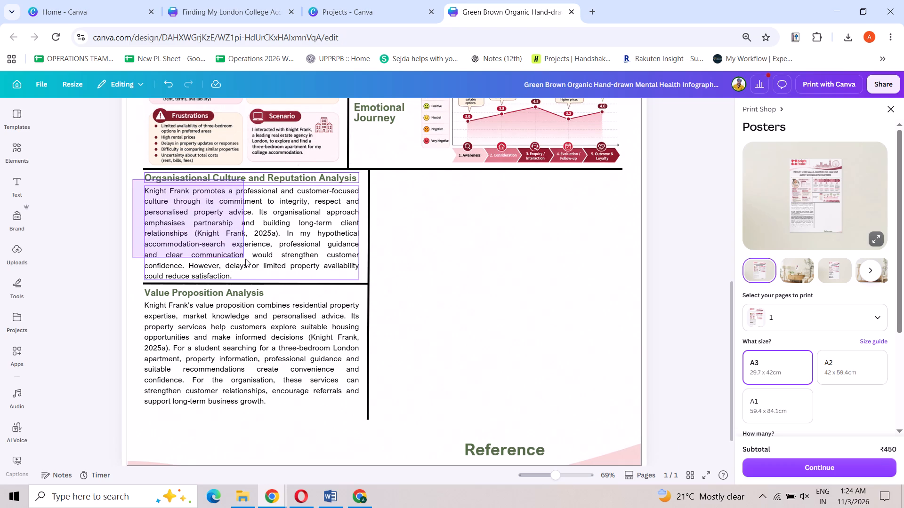
left_click_drag(245, 259, 247, 260)
key("ctrl+c")
key("ctrl+v")
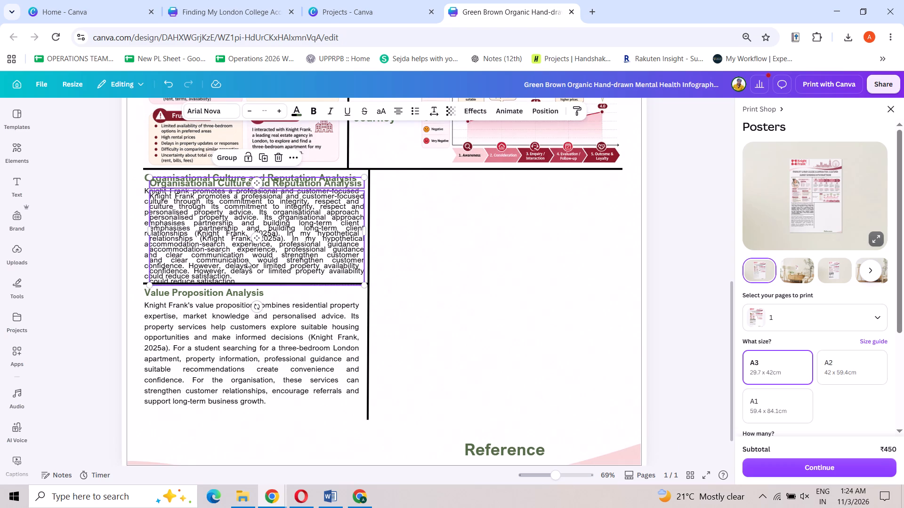
left_click_drag(213, 229, 447, 228)
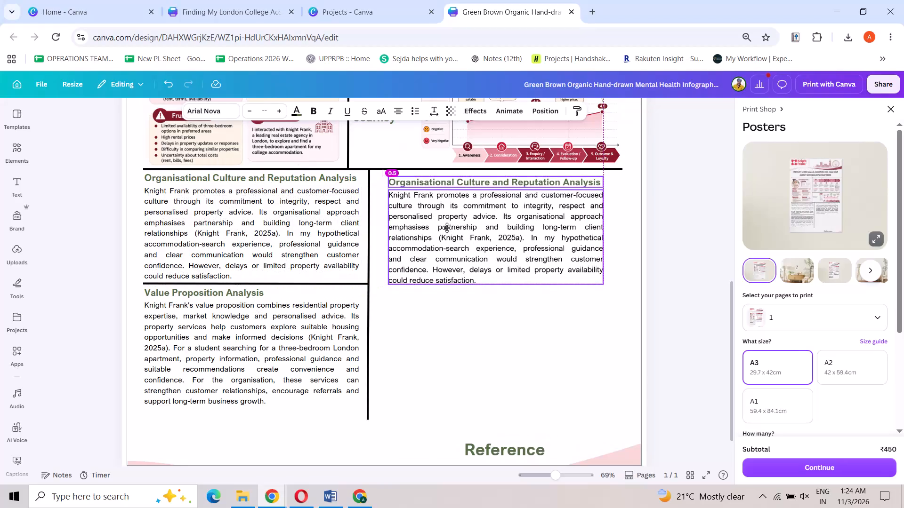
left_click_drag(447, 228, 439, 225)
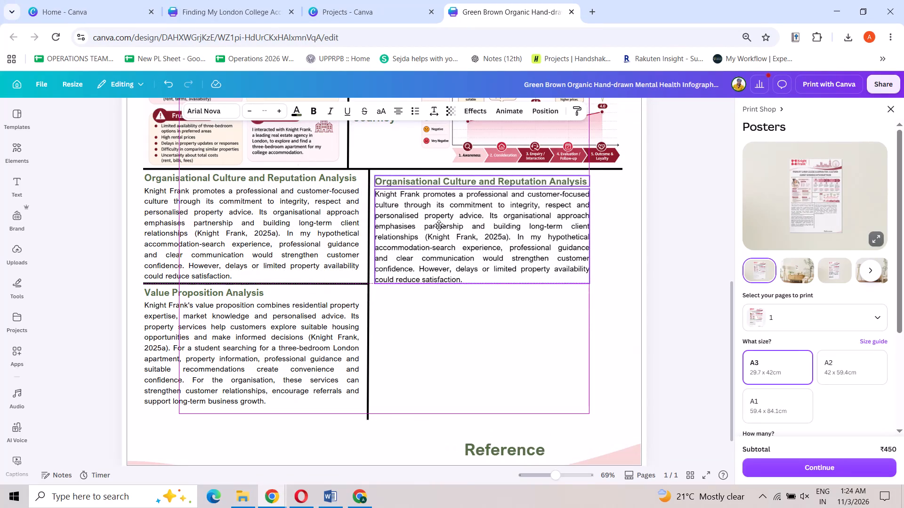
left_click_drag(439, 225, 439, 224)
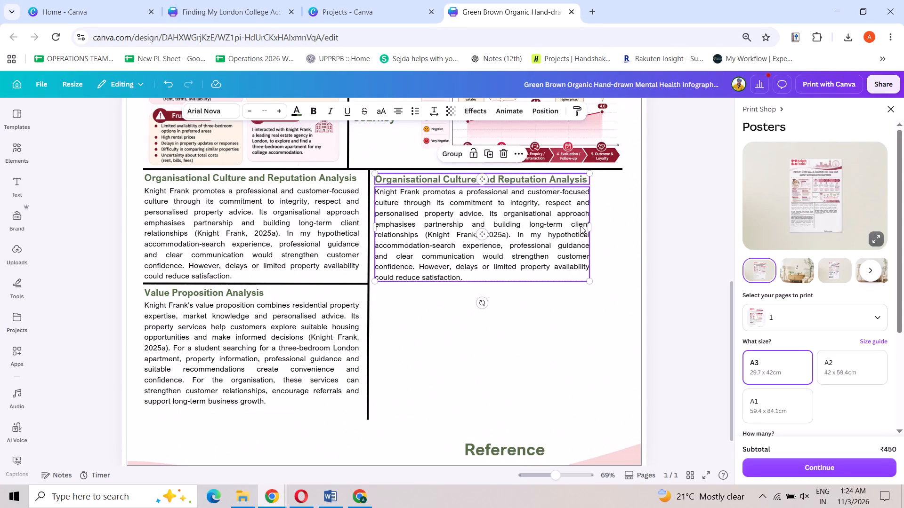
left_click(584, 317)
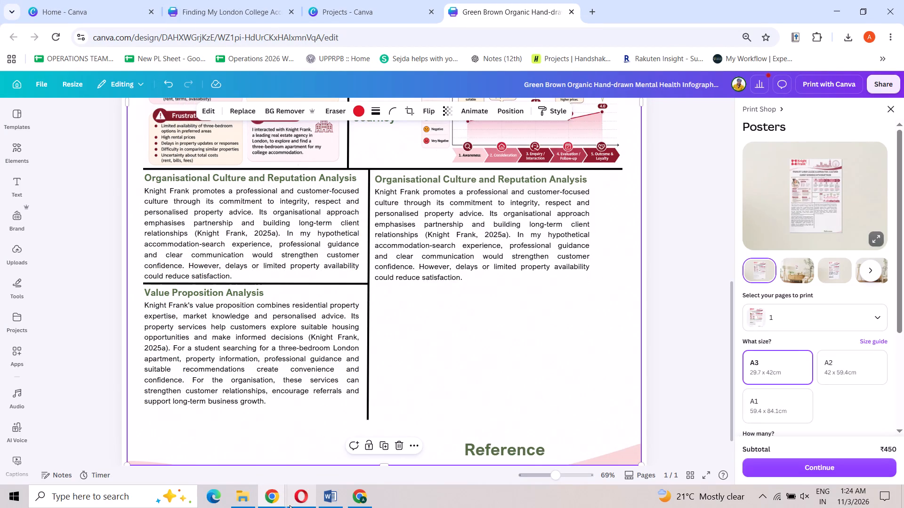
Copy the "Innovation Opportunities and Recommendations" heading and its section text separately from ChatGPT, returning to the Canva poster.
left_click(246, 495)
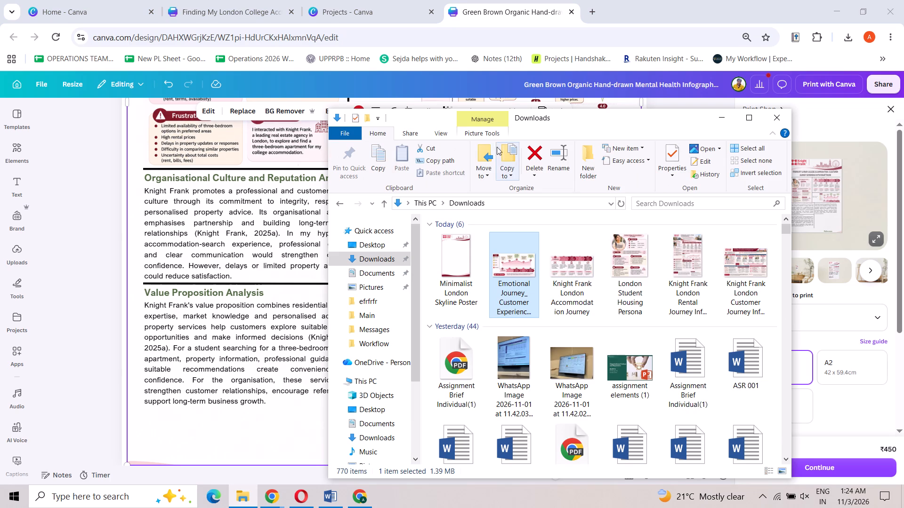
left_click(274, 500)
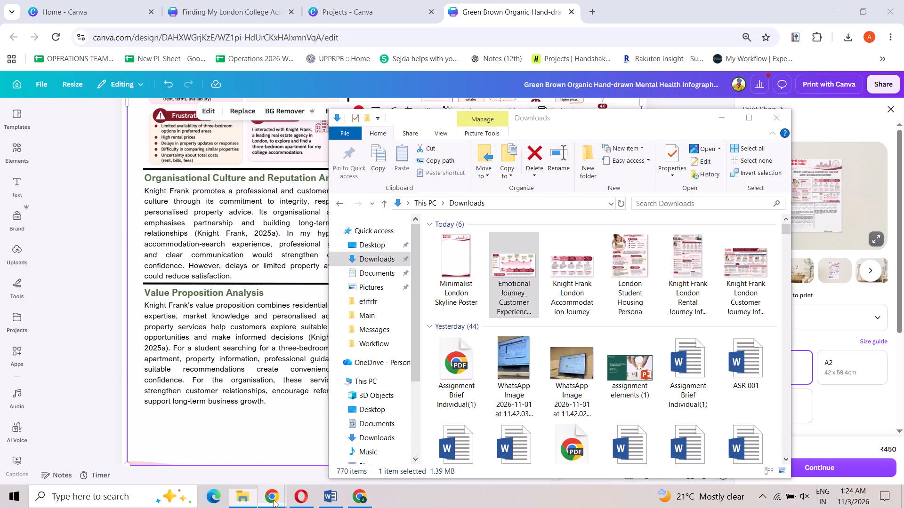
left_click(212, 462)
left_click(128, 275)
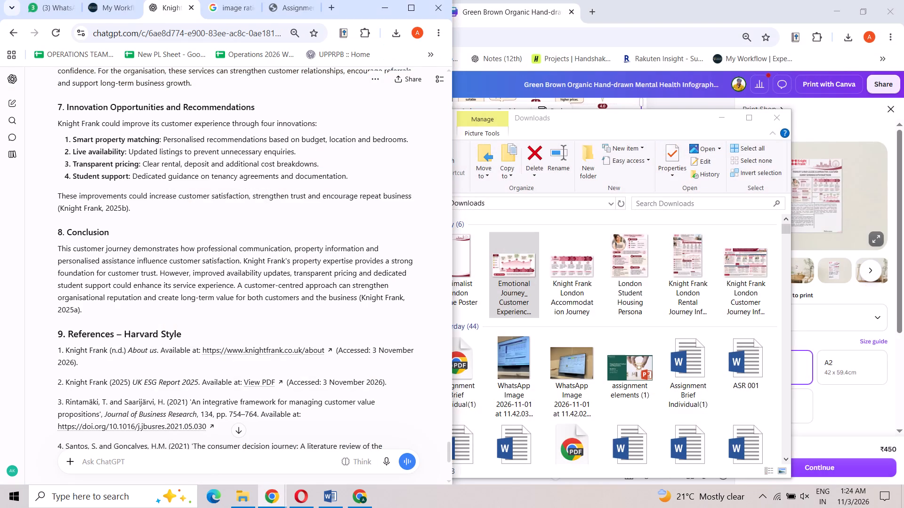
scroll(104, 236, "up", 1)
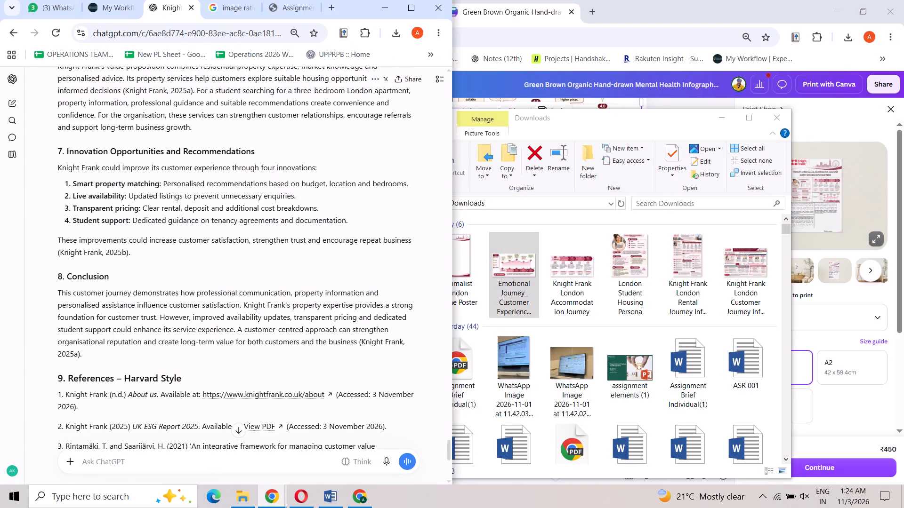
left_click(68, 151)
left_click_drag(68, 151, 236, 156)
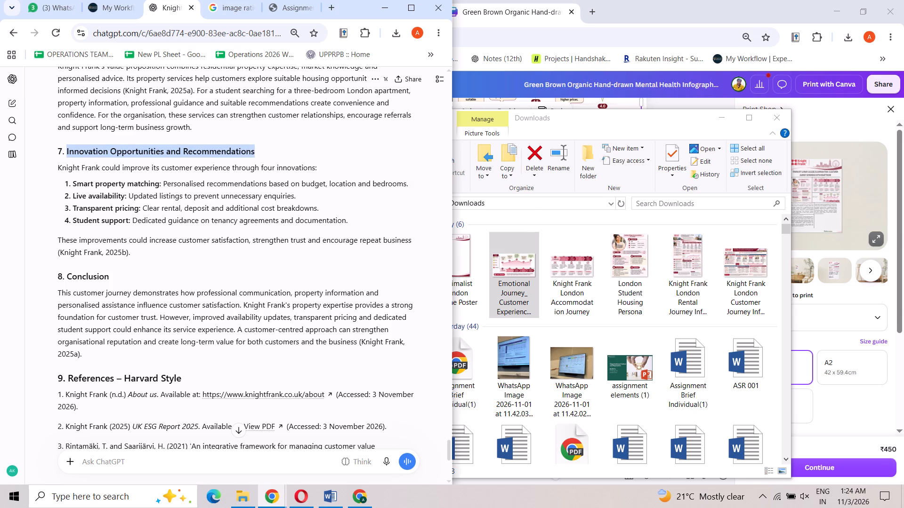
right_click(223, 151)
left_click(265, 164)
left_click_drag(56, 170, 134, 252)
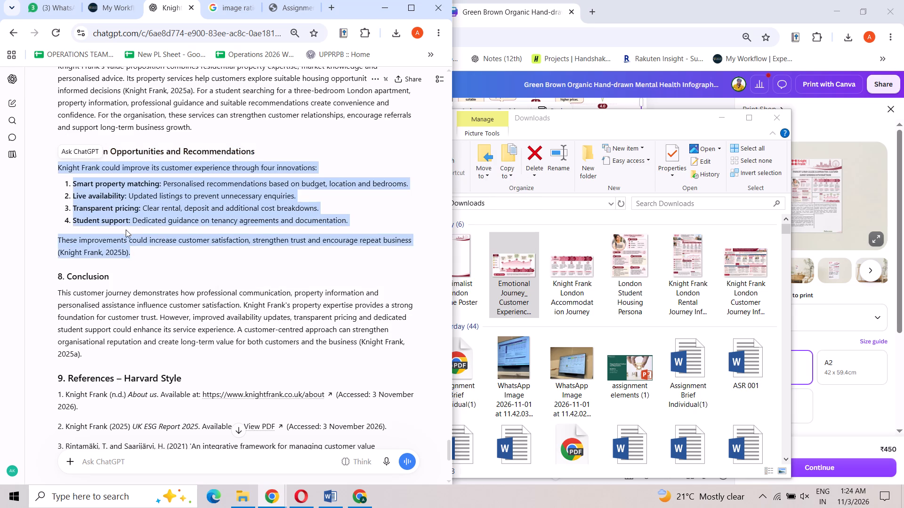
right_click(123, 215)
left_click(162, 230)
left_click(723, 122)
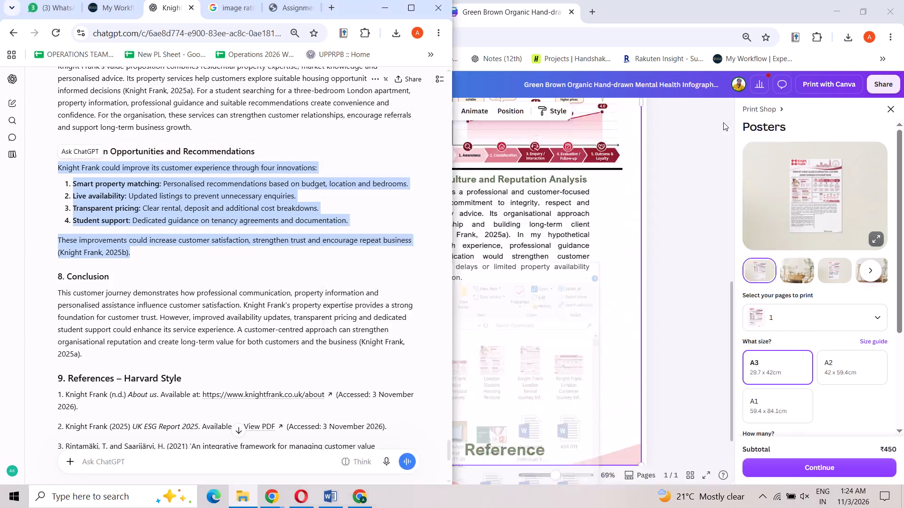
left_click(550, 316)
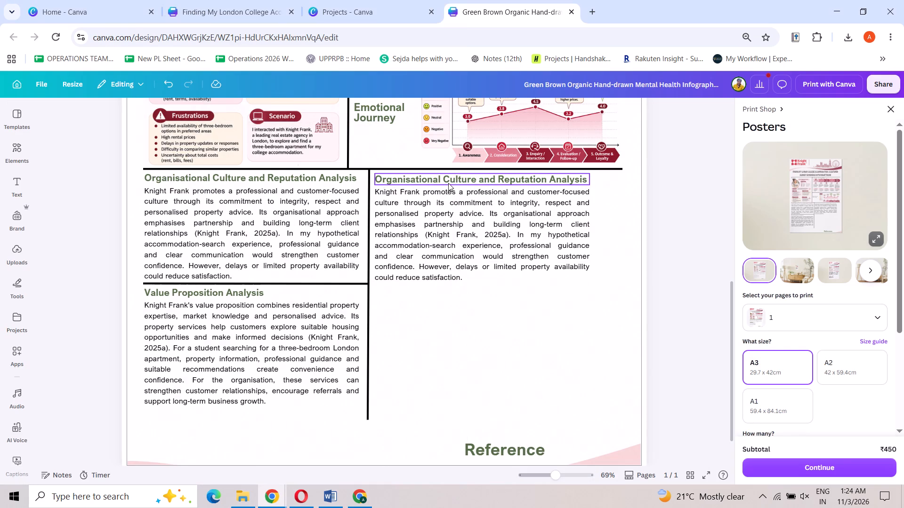
Replace the duplicated heading with "Innovation Opportunities and Recommendations" and widen its text box to fit on one line.
left_click(448, 183)
triple_click(438, 183)
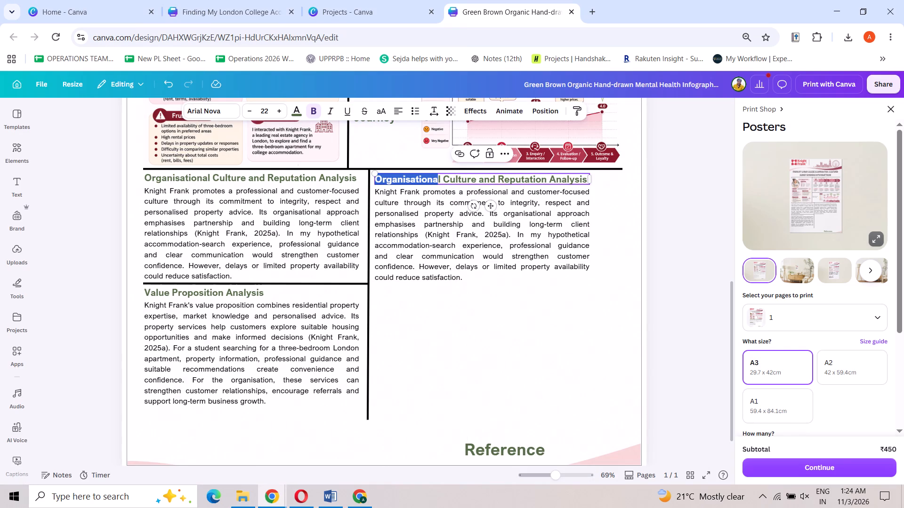
key("ctrl+a")
key("super+v")
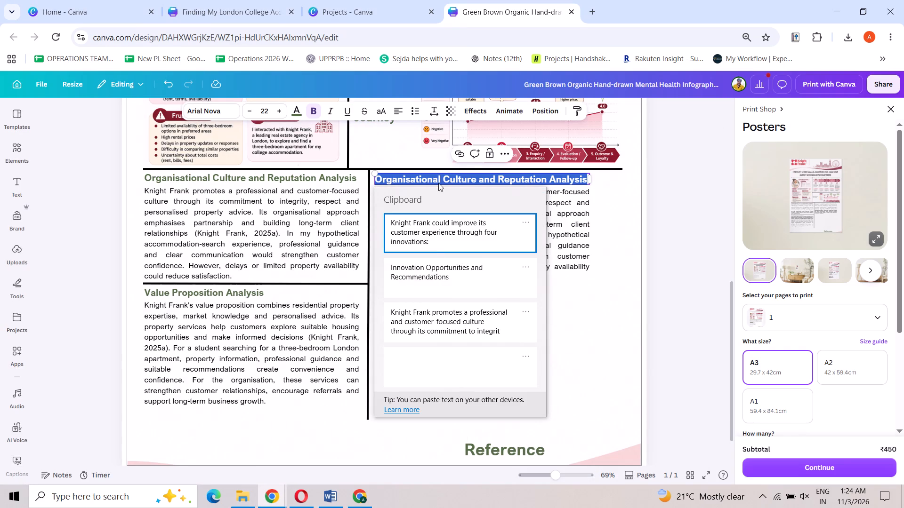
left_click(441, 271)
key("ctrl+v")
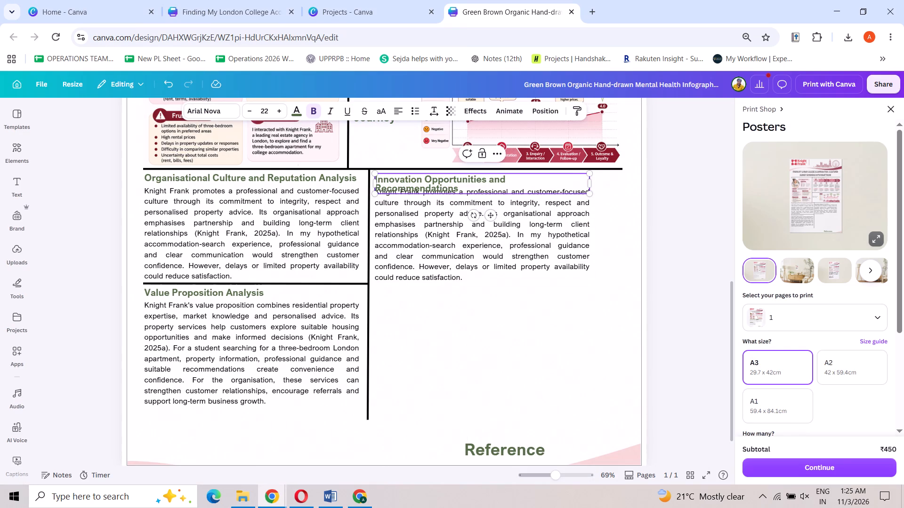
left_click_drag(591, 181, 619, 181)
Replace the duplicated paragraph with the copied four-innovations text and widen its box to the end of the full-width divider.
left_click(501, 264)
triple_click(501, 264)
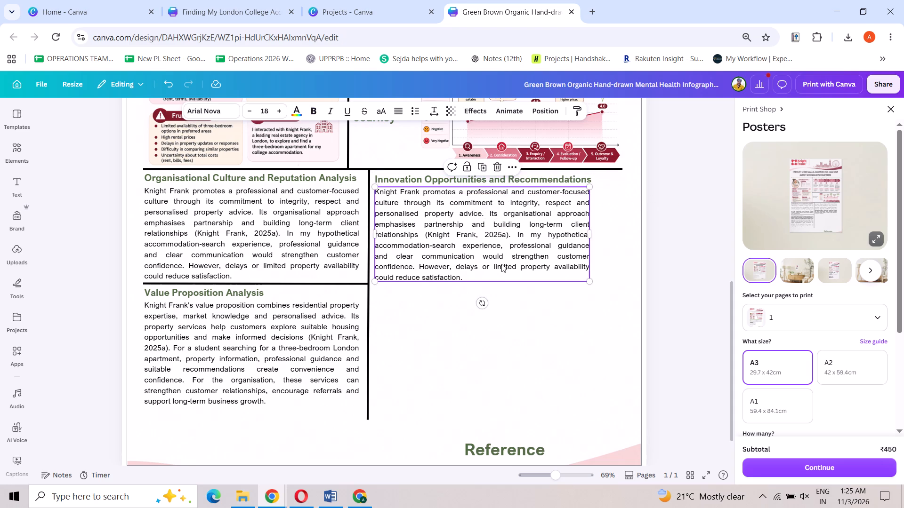
key("ctrl+a")
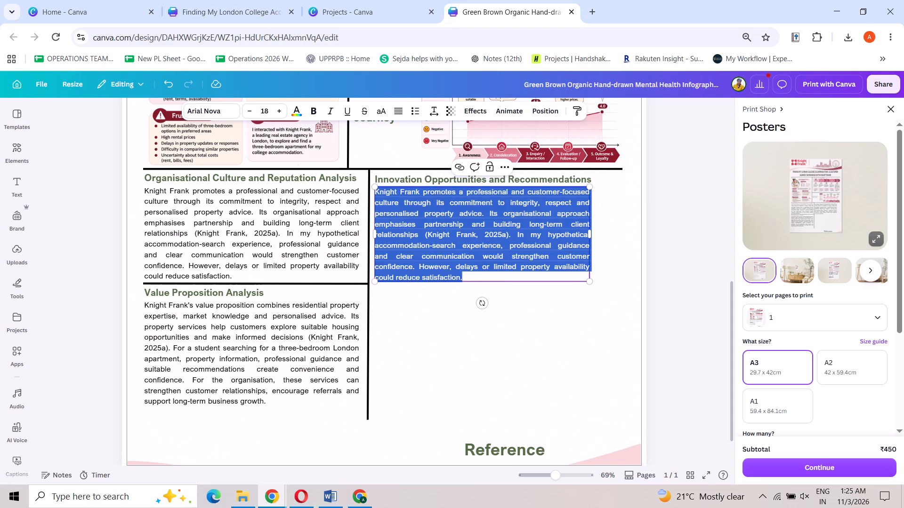
key("super+v")
left_click(477, 169)
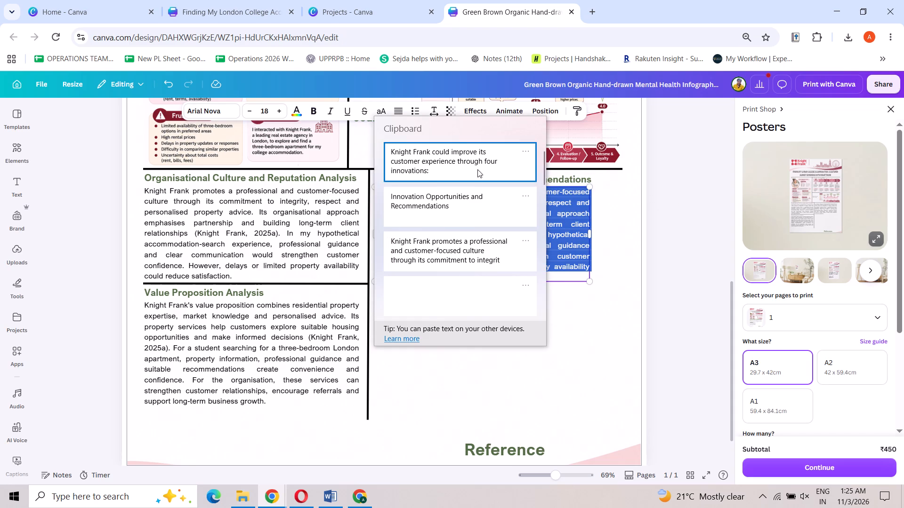
key("ctrl+v")
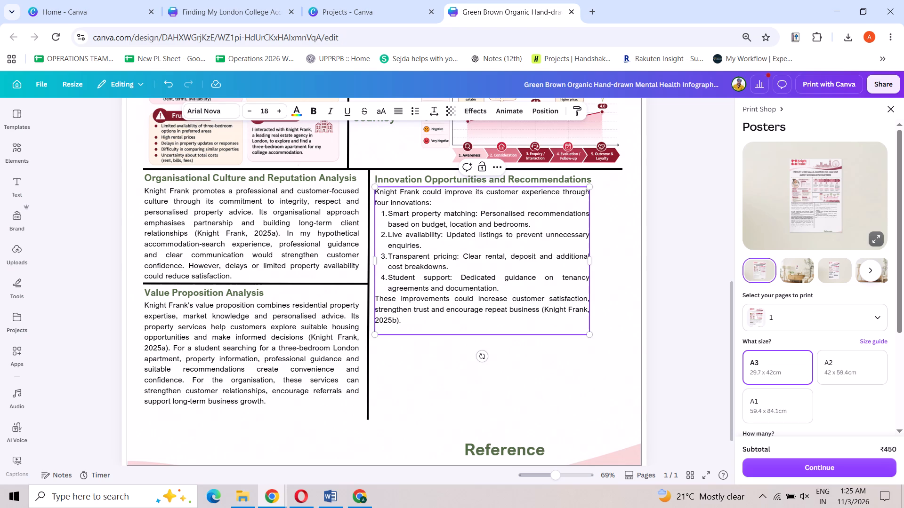
left_click_drag(592, 261, 624, 261)
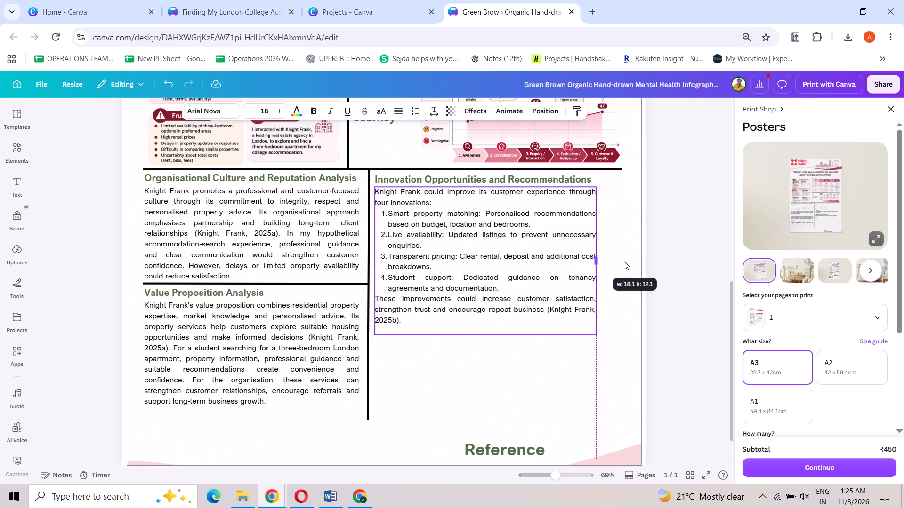
left_click_drag(624, 261, 622, 261)
scroll(622, 261, "right", 1)
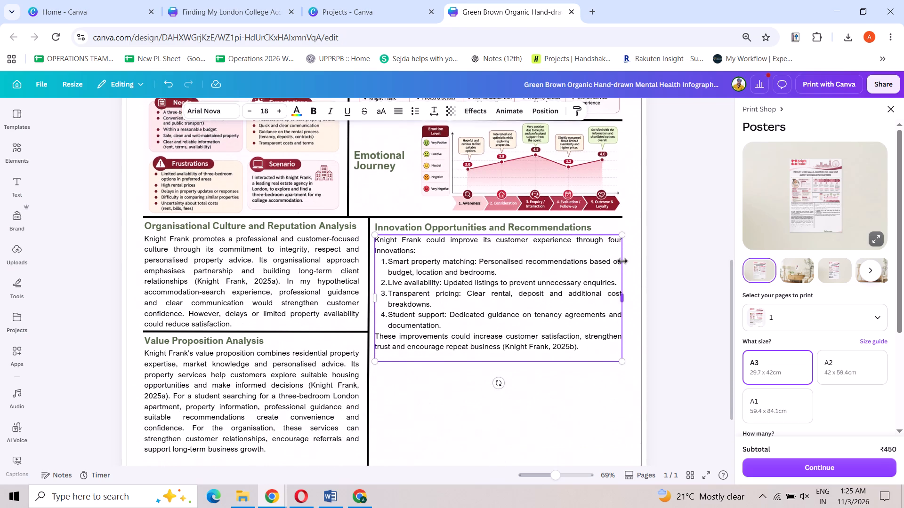
left_click(445, 373)
Duplicate the short horizontal divider above "Value Proposition Analysis" and place the copy beneath the four-innovations text, starting at the vertical divider.
scroll(445, 373, "down", 1)
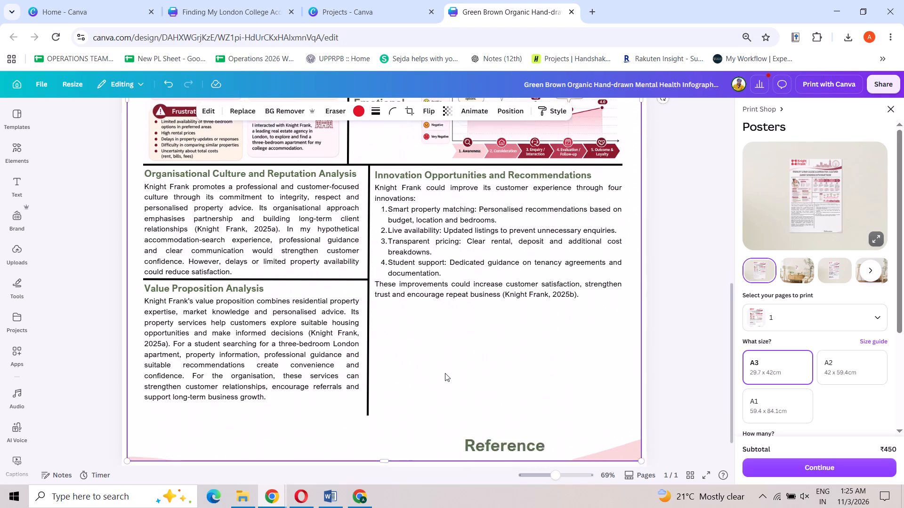
scroll(445, 373, "down", 1)
left_click(332, 260)
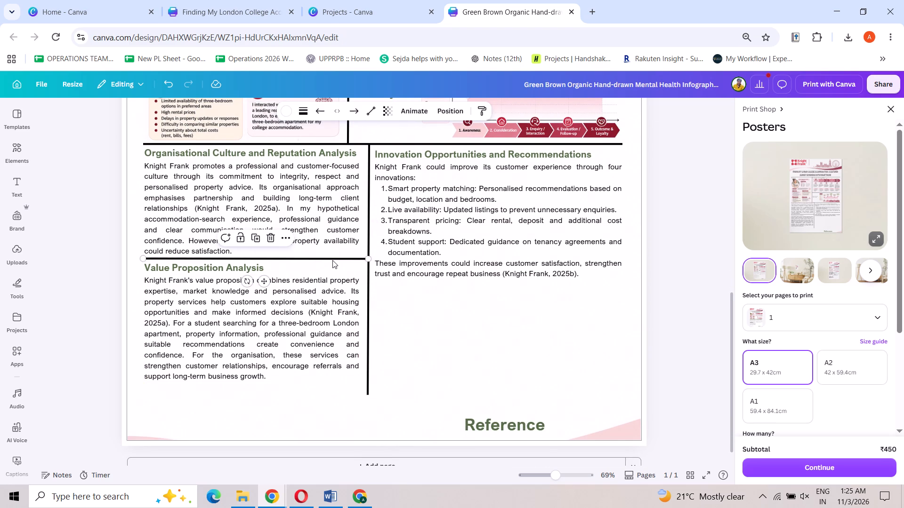
key("ctrl+c")
key("ctrl+v")
left_click_drag(323, 264, 334, 265)
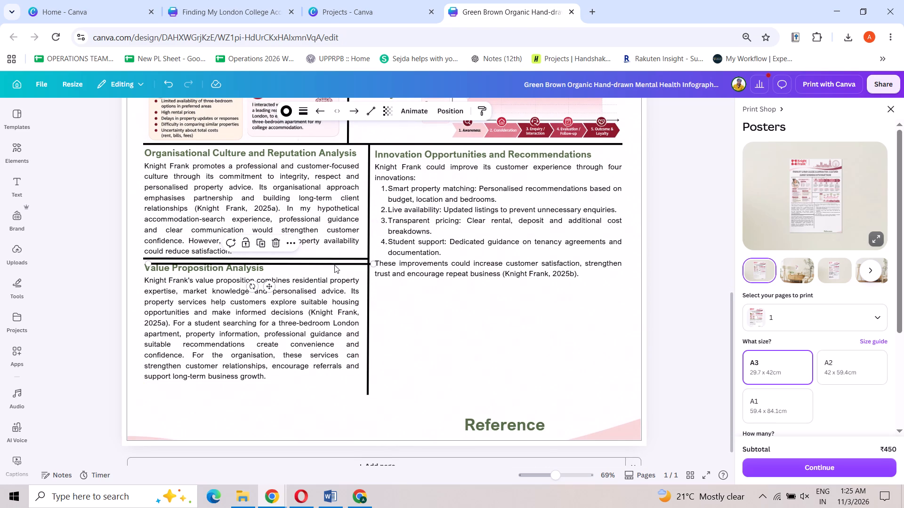
left_click_drag(334, 265, 548, 289)
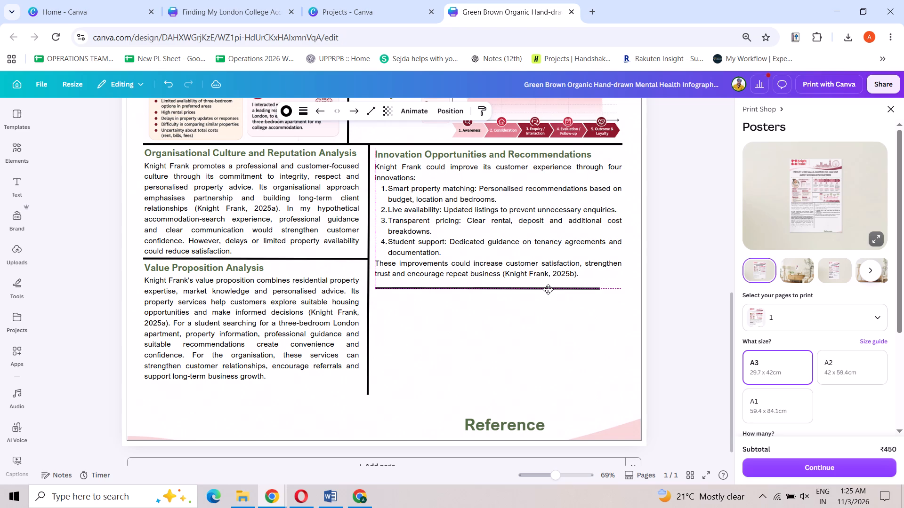
left_click_drag(548, 289, 544, 286)
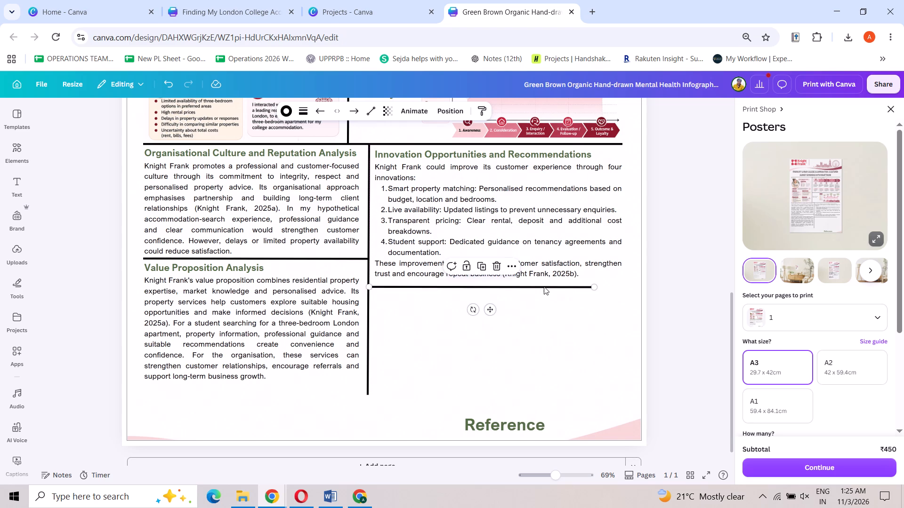
left_click(541, 286)
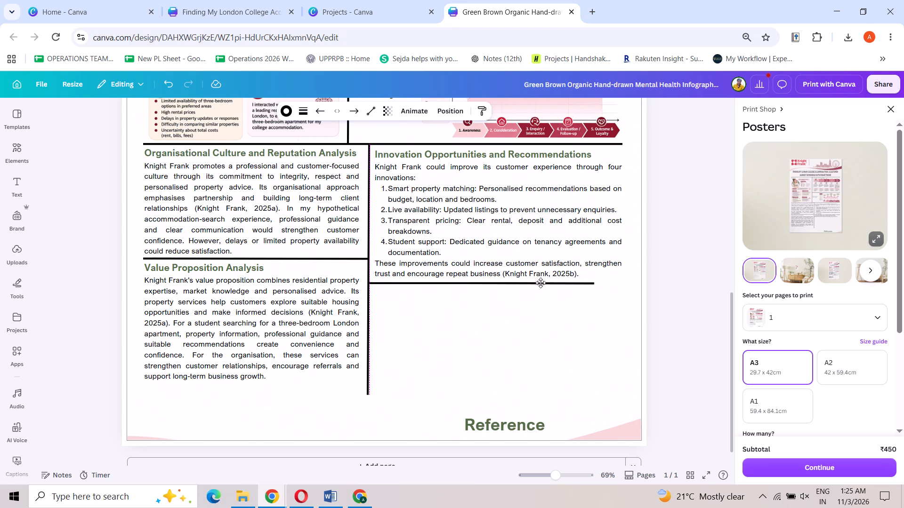
Delete the trailing blank line at the end of the four-innovations text box.
left_click(609, 278)
left_click(592, 278)
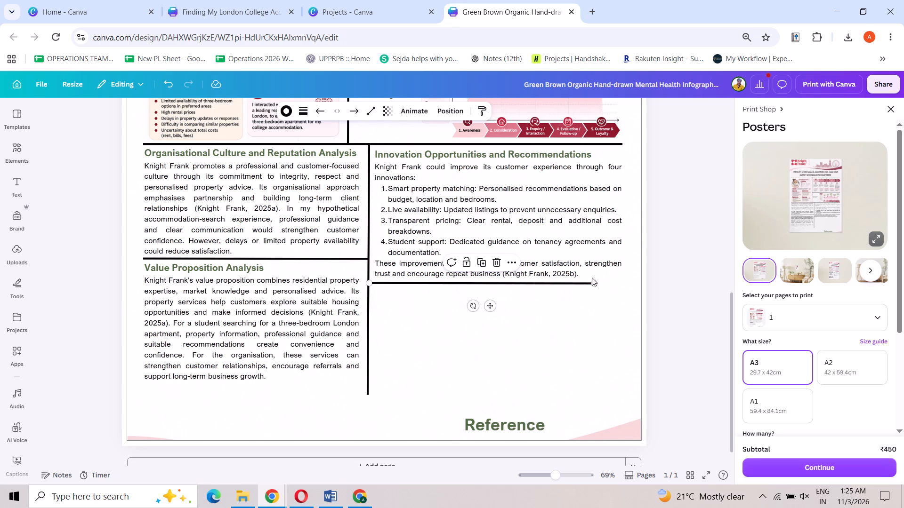
left_click(589, 276)
left_click(584, 272)
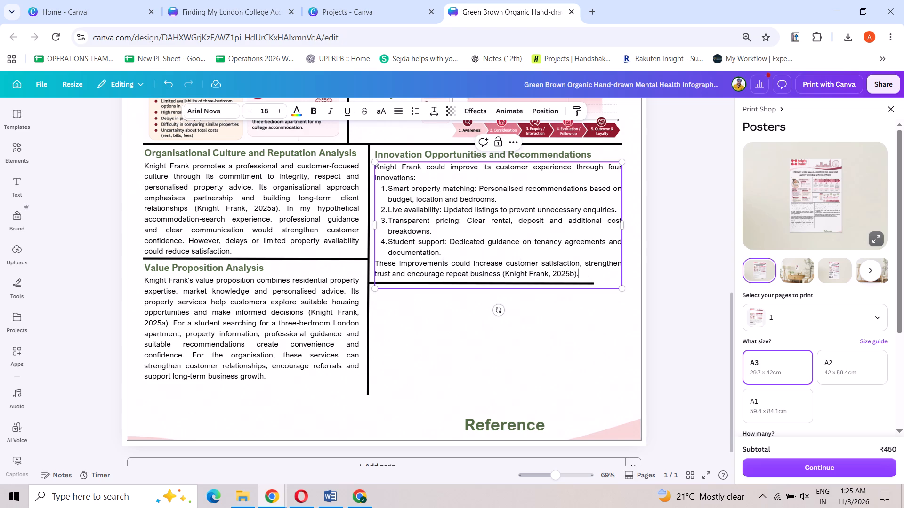
key("Right")
key("BackSpace")
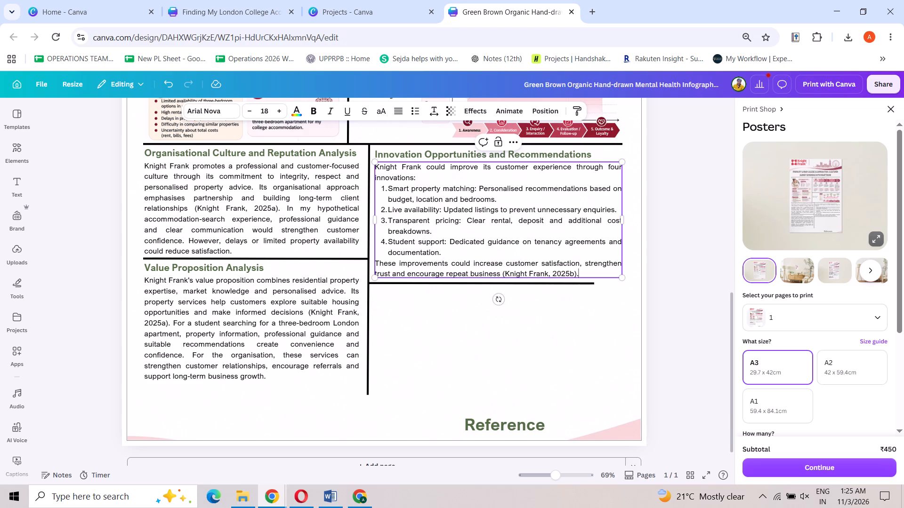
Lower the copied divider slightly and extend it horizontally to line up with the end of the full-width divider above.
left_click(580, 302)
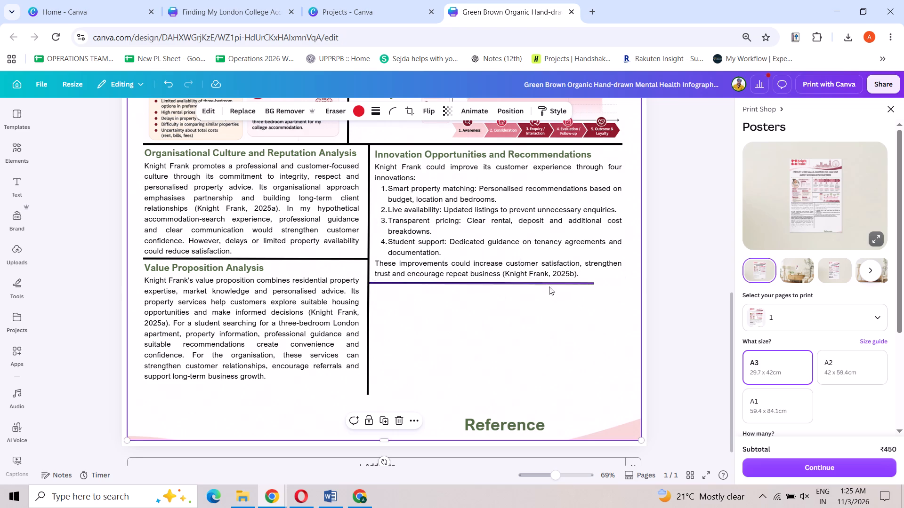
left_click(543, 284)
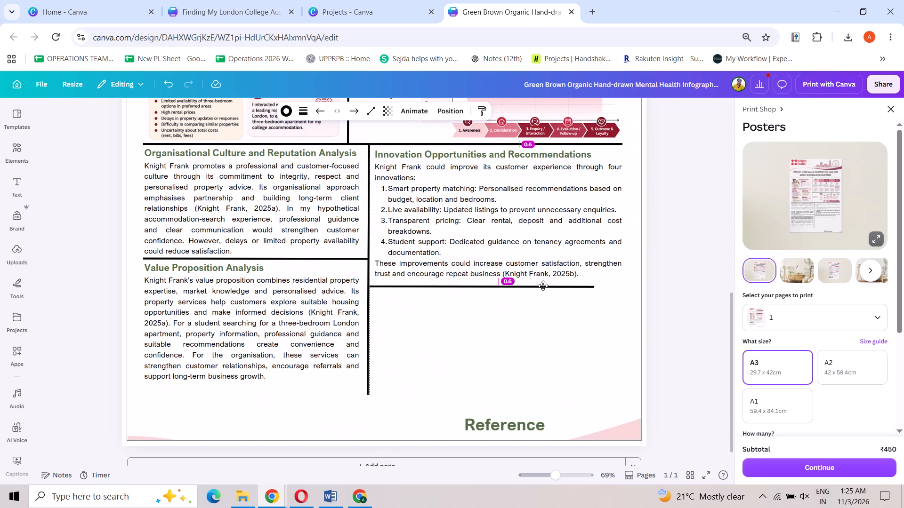
left_click(591, 286)
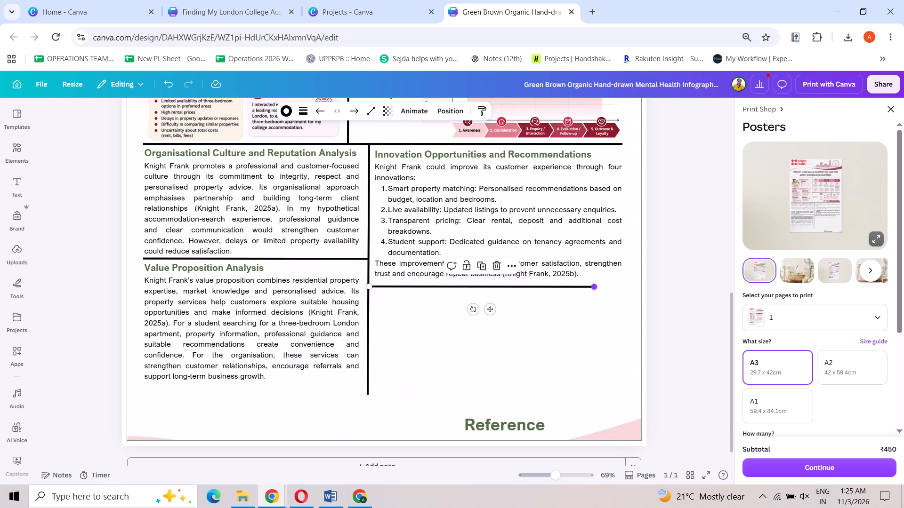
left_click_drag(591, 286, 617, 285, "ctrl")
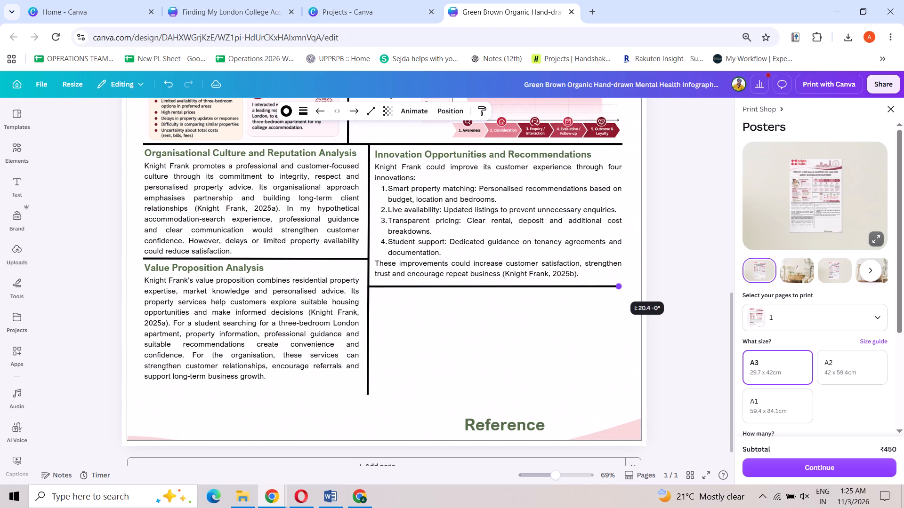
left_click_drag(617, 285, 621, 286, "ctrl")
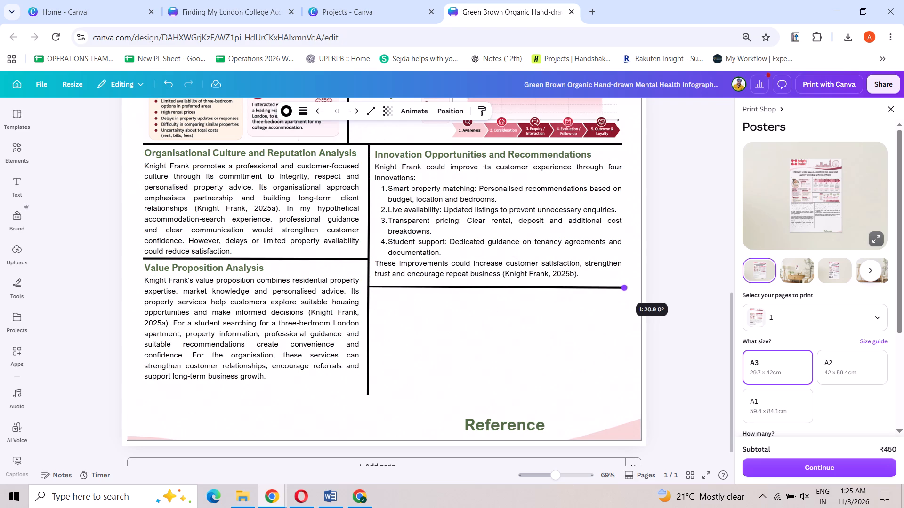
left_click_drag(621, 286, 621, 286, "ctrl")
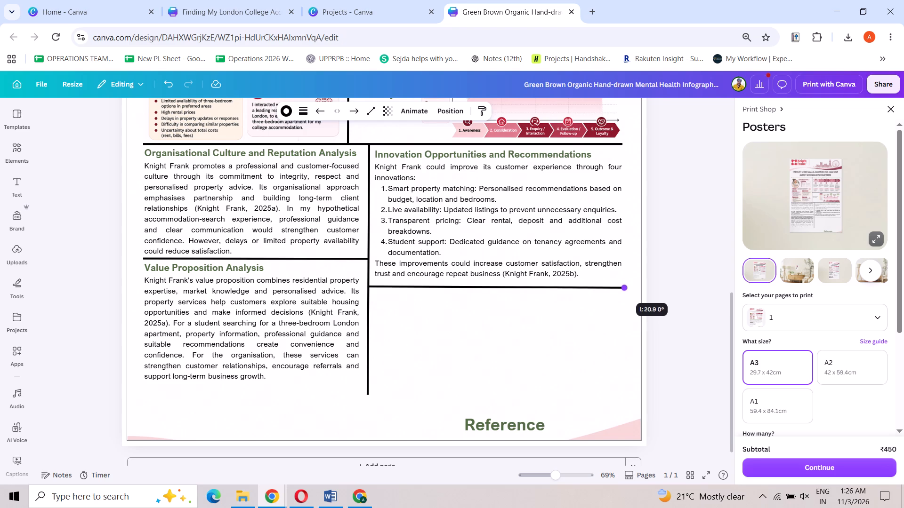
left_click_drag(621, 286, 620, 286, "ctrl")
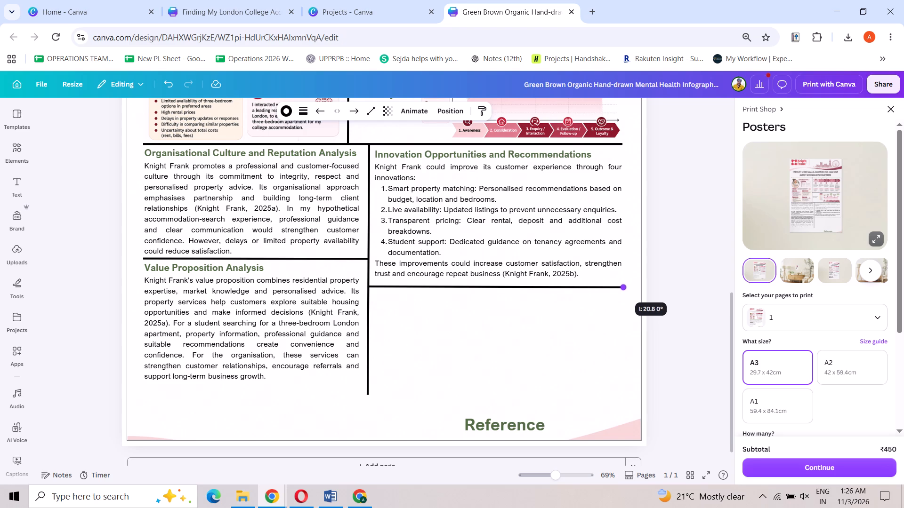
left_click_drag(620, 286, 622, 286, "ctrl")
left_click(625, 302)
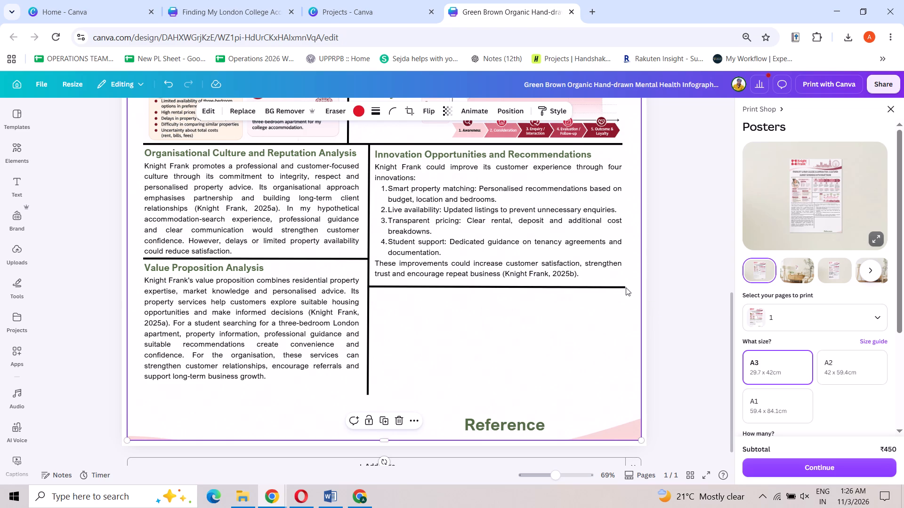
left_click(626, 287)
left_click(620, 286)
left_click(625, 286)
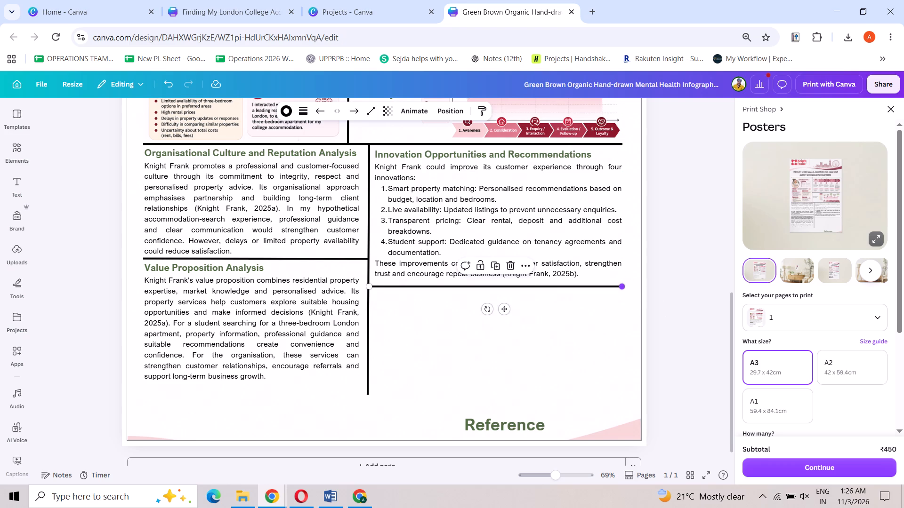
left_click(603, 299)
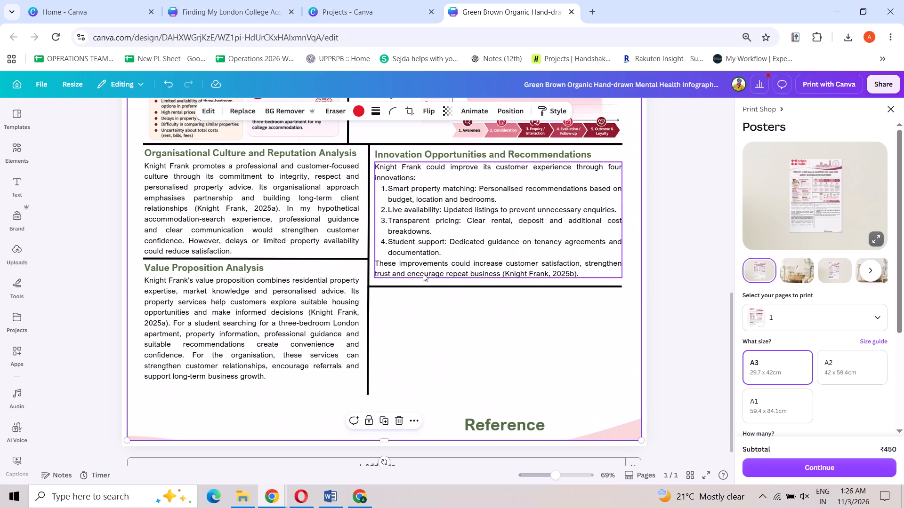
Paste copies of the "Organisational Culture and Reputation Analysis" heading and paragraph beneath the new divider, aligned with the text above, and widen them to the divider's end.
left_click(432, 305)
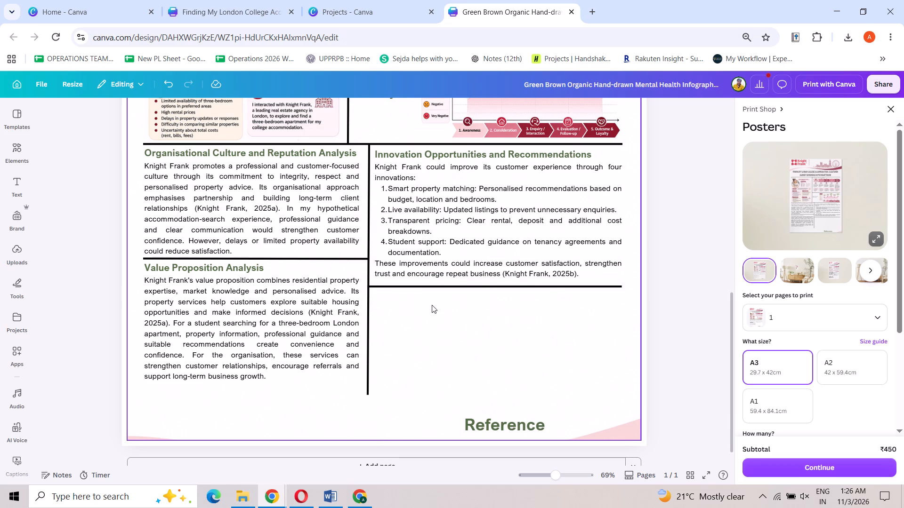
key("super+v")
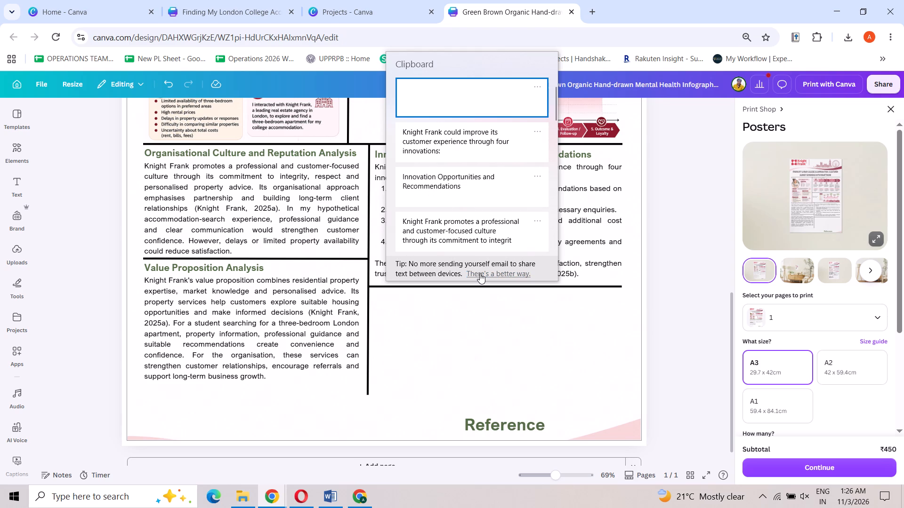
scroll(467, 189, "down", 2)
scroll(467, 189, "up", 1)
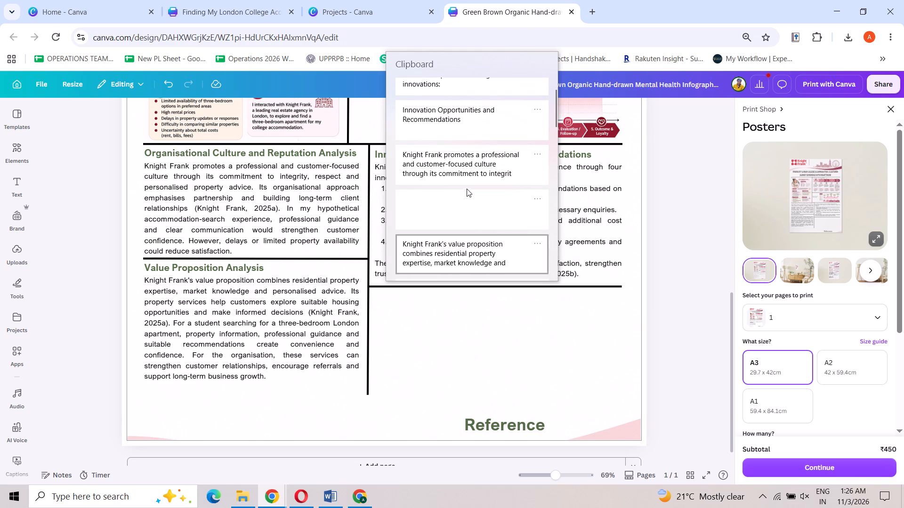
scroll(467, 189, "up", 1)
left_click(477, 157)
key("ctrl+v")
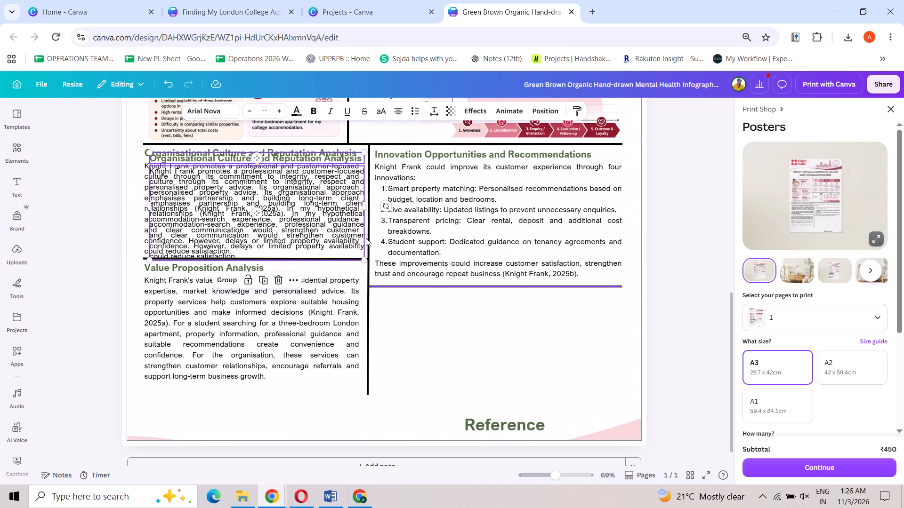
left_click_drag(317, 211, 523, 404)
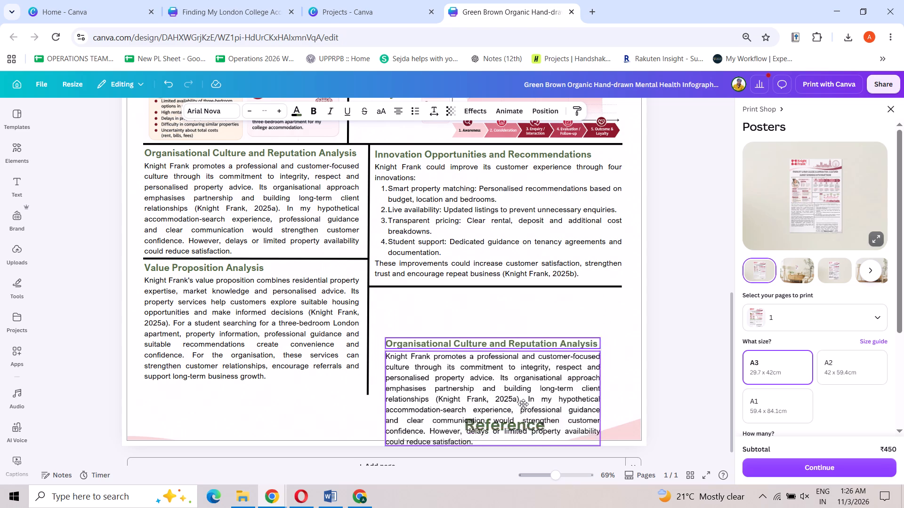
left_click_drag(523, 404, 544, 349)
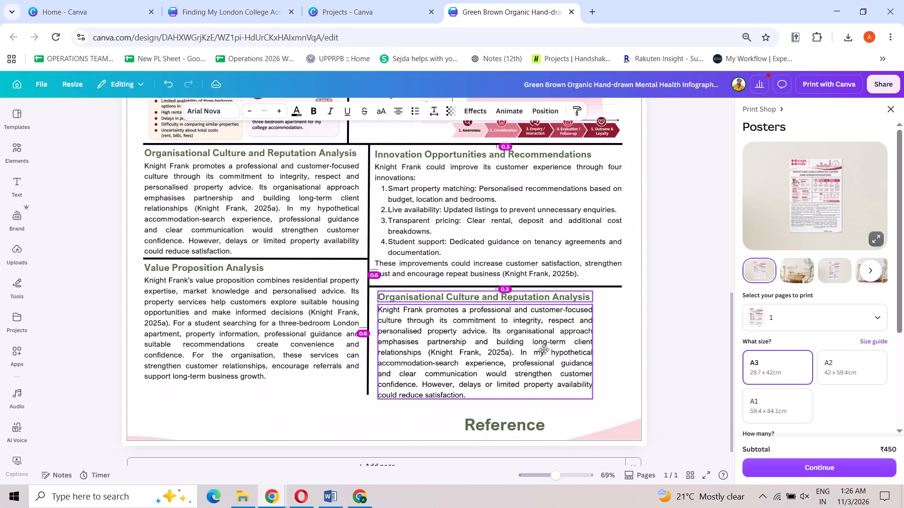
left_click_drag(544, 349, 544, 349)
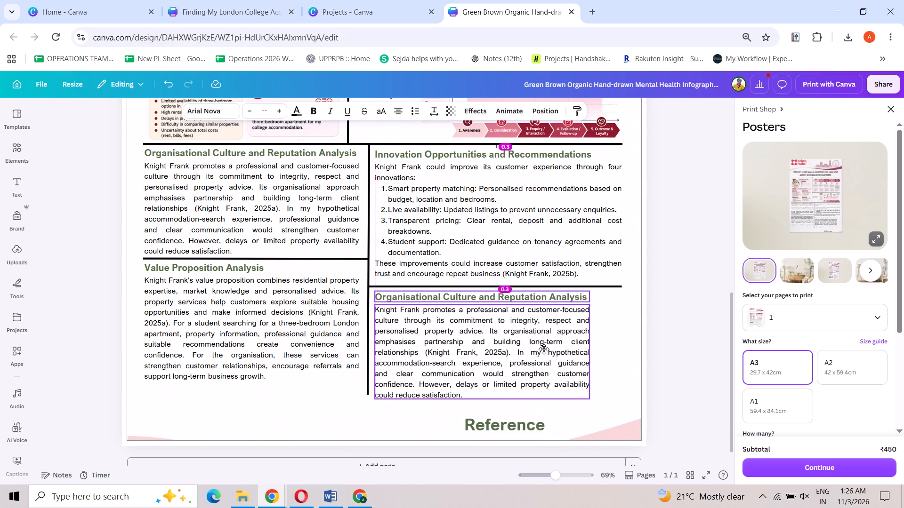
left_click_drag(544, 349, 541, 349)
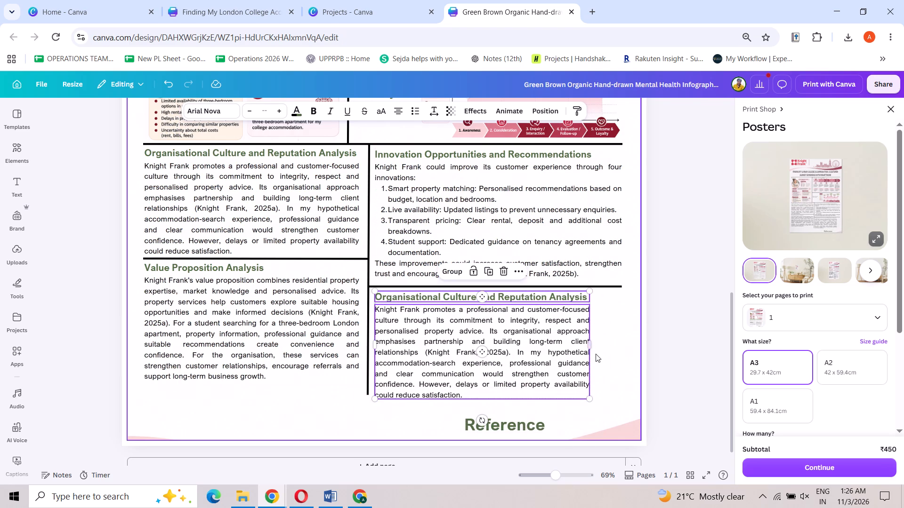
left_click_drag(591, 347, 621, 346)
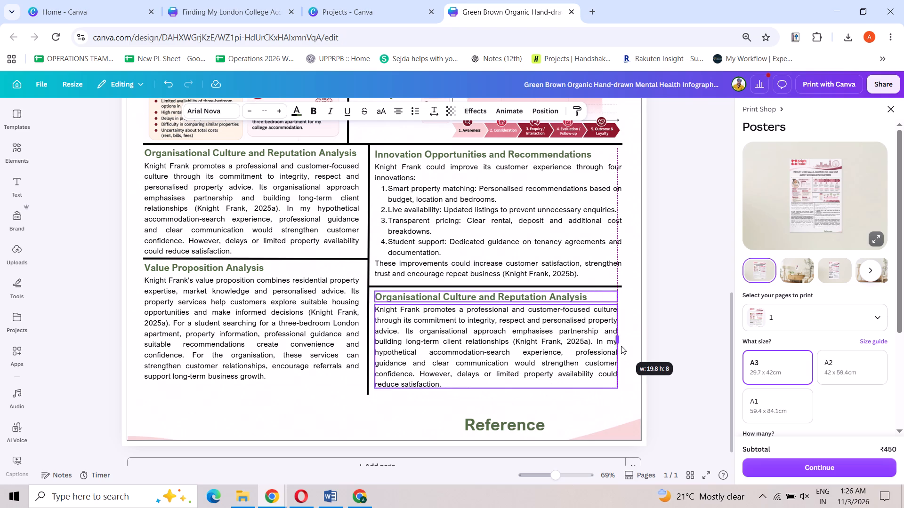
left_click_drag(621, 346, 625, 346)
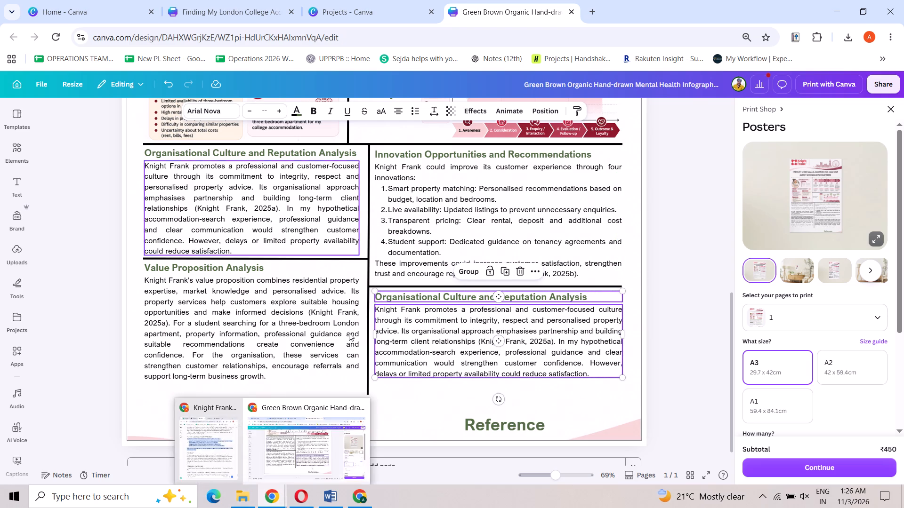
Make the label "Smart property matching:" bold in the first item of the innovations list.
left_click(392, 197)
left_click(390, 187)
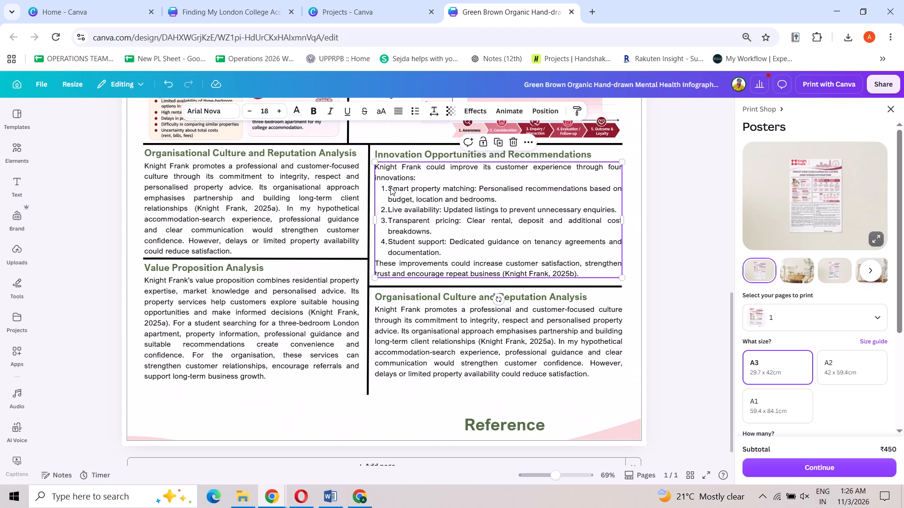
left_click_drag(390, 187, 474, 190)
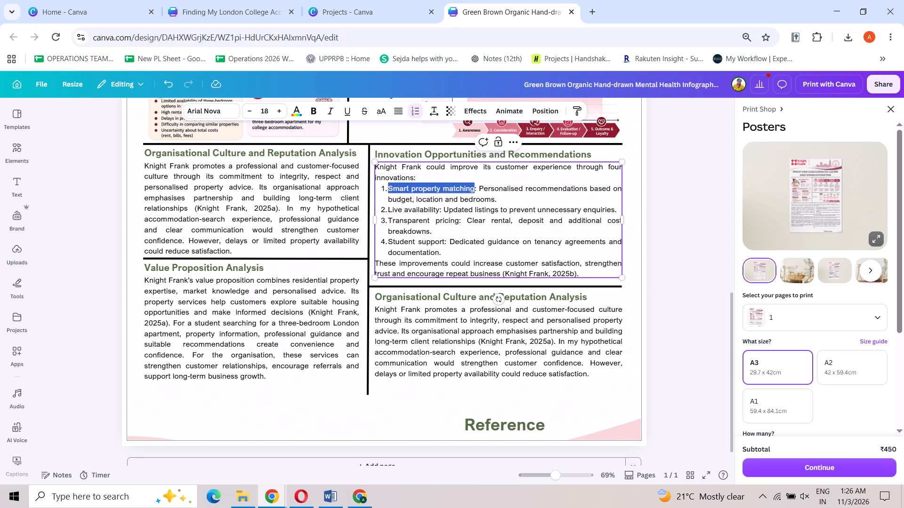
left_click_drag(474, 190, 476, 190)
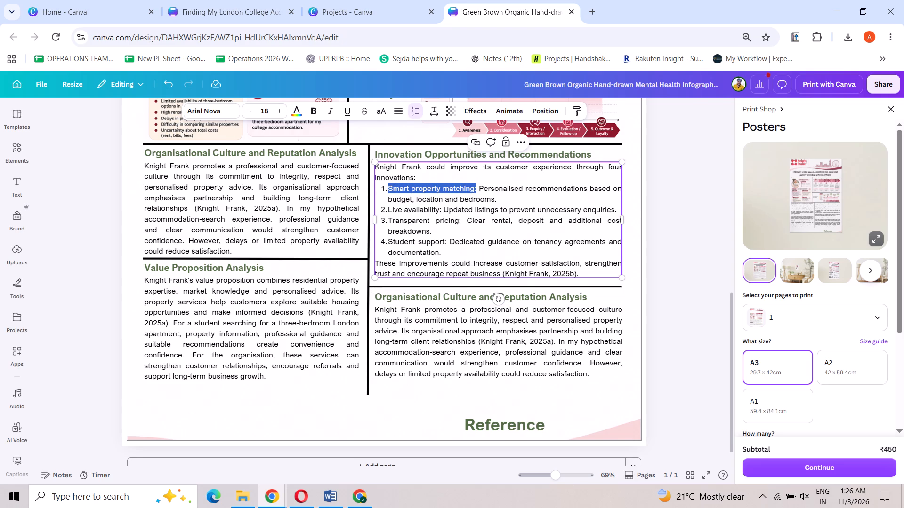
key("ctrl+b")
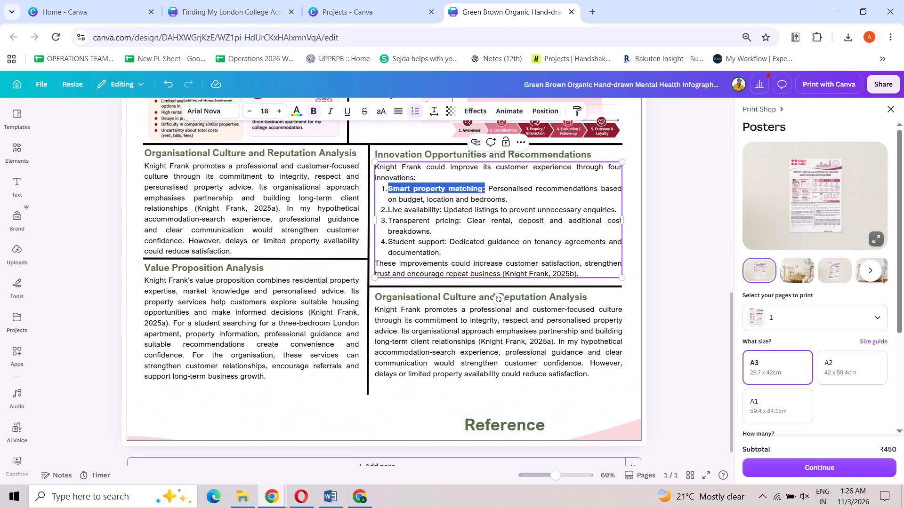
Make the labels "Live availability:", "Transparent pricing:" and "Student support:" bold in the innovations list.
left_click_drag(389, 209, 441, 210)
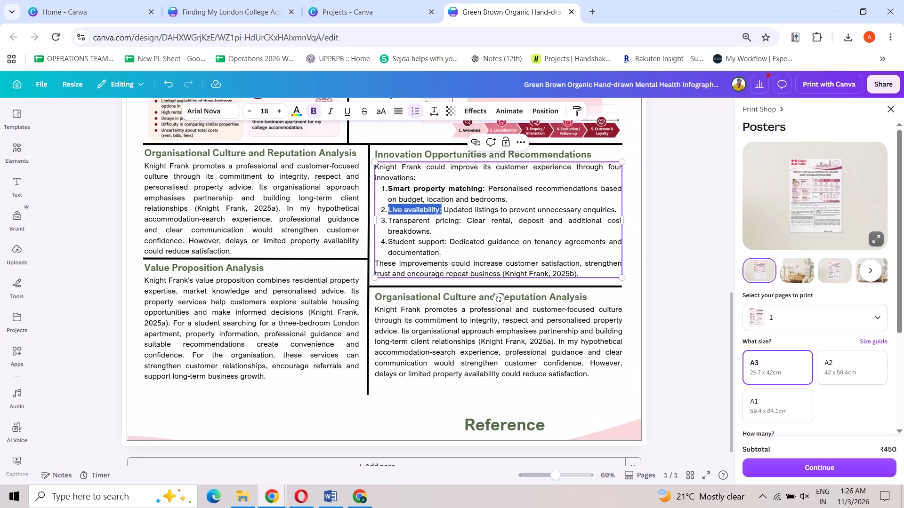
left_click_drag(441, 210, 442, 210)
key("ctrl+b")
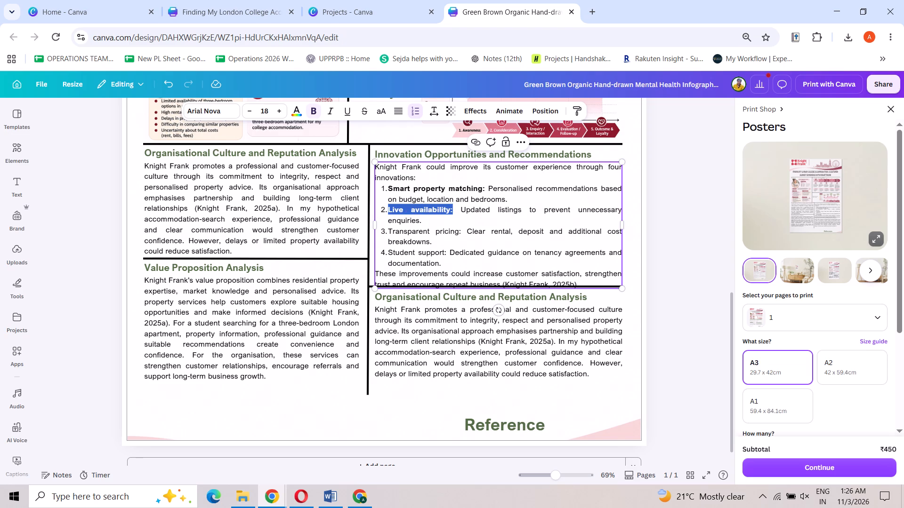
left_click(387, 234)
left_click(387, 234)
left_click(389, 234)
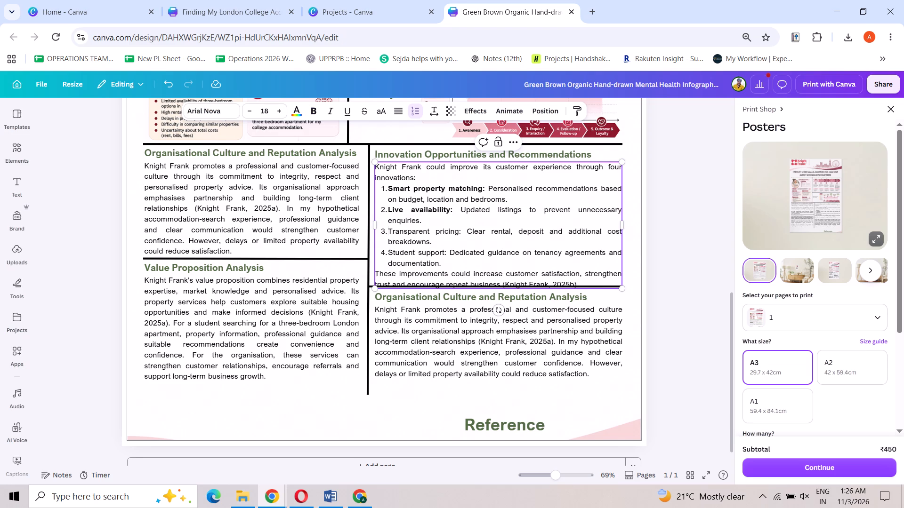
left_click_drag(389, 234, 461, 232)
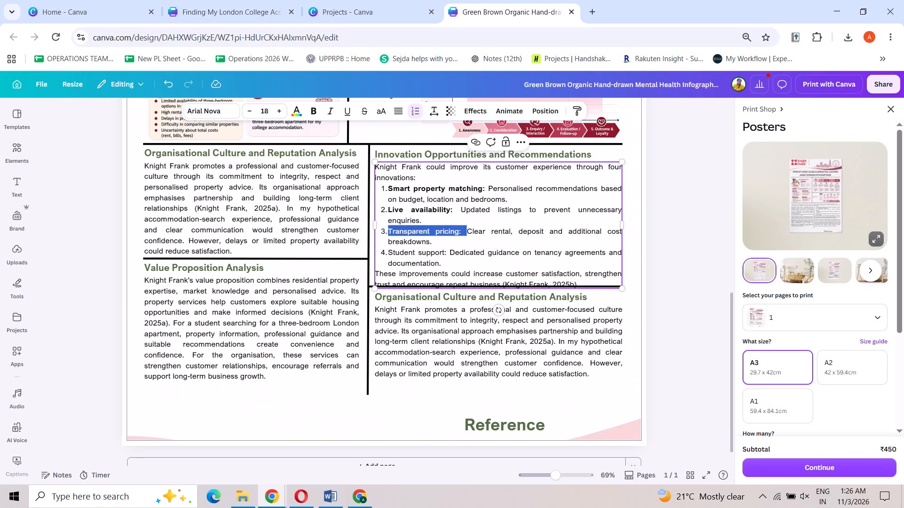
key("ctrl+b")
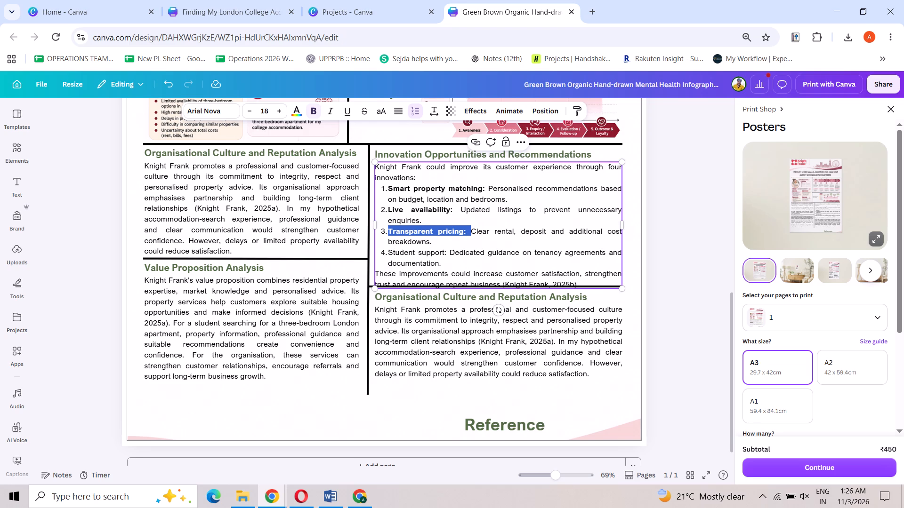
left_click_drag(388, 252, 448, 252)
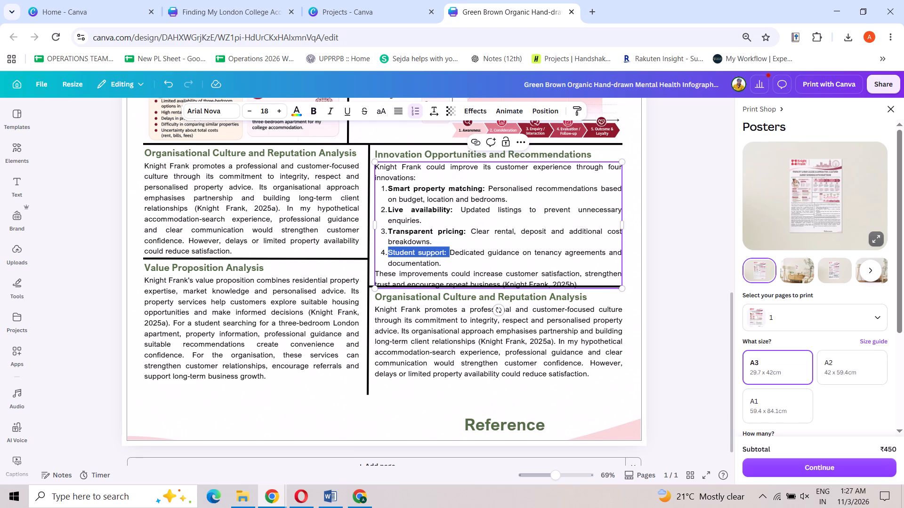
key("ctrl+b")
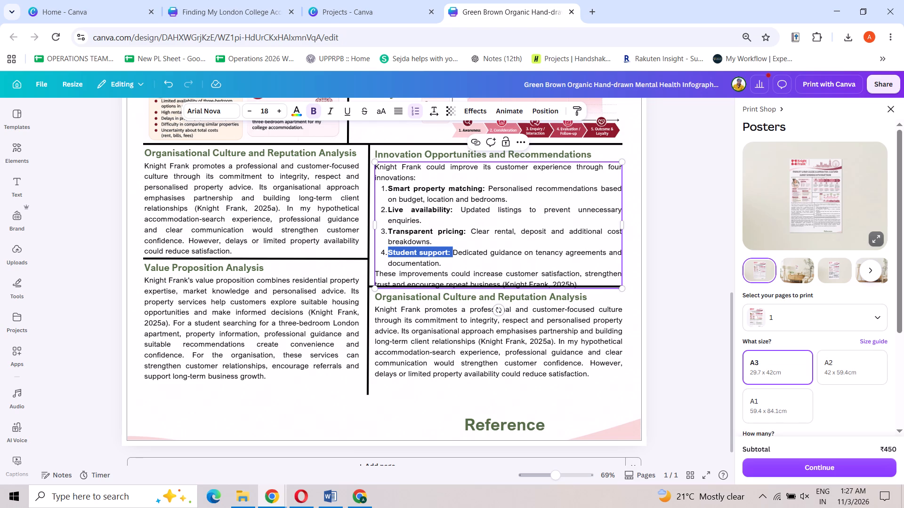
Lower the copied "Organisational Culture and Reputation Analysis" paragraph and its heading below the innovations section, keeping the heading just above the paragraph.
left_click(558, 312)
left_click_drag(551, 320, 551, 329)
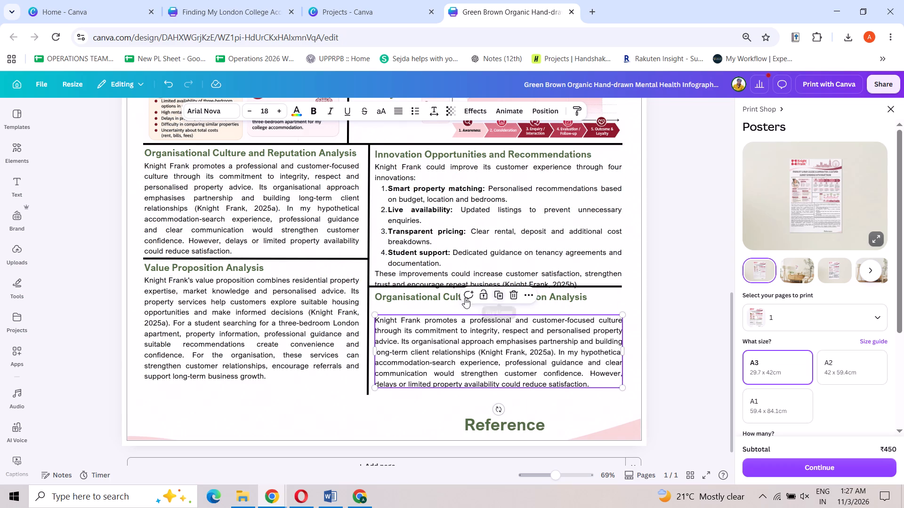
left_click(449, 295)
key("Down")
key("Down")
key("Down")
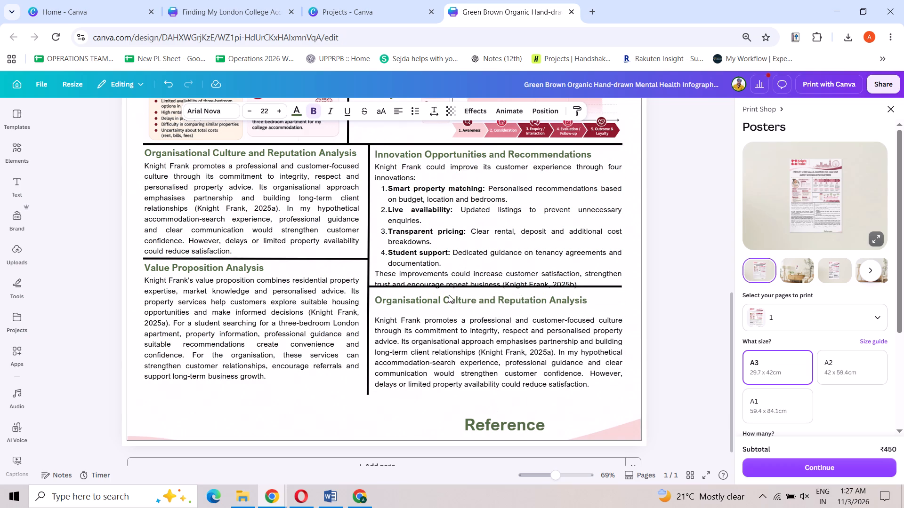
key("Down")
key("Down")
key("Down")
key("Down")
key("Down")
key("Down")
key("Down")
key("Up")
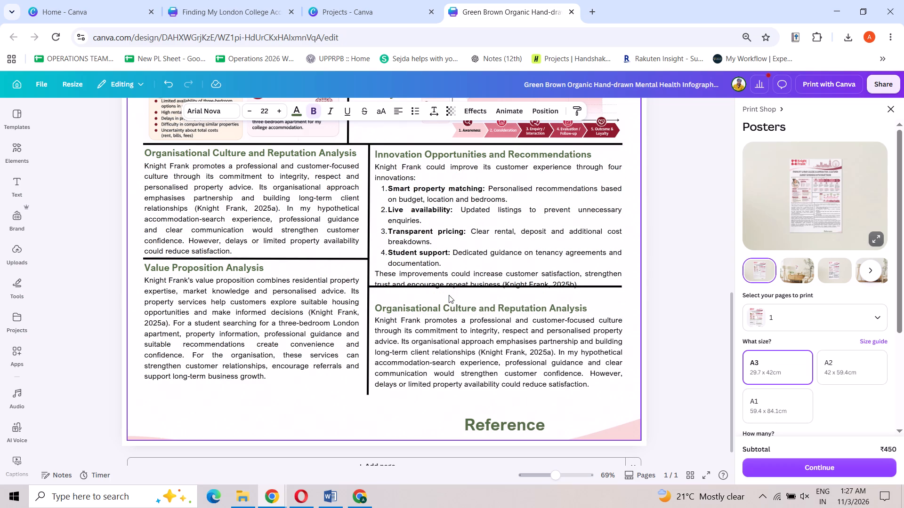
Lower the divider beneath the innovations text until it clears the last line, "trust and encourage repeat business".
left_click(436, 285)
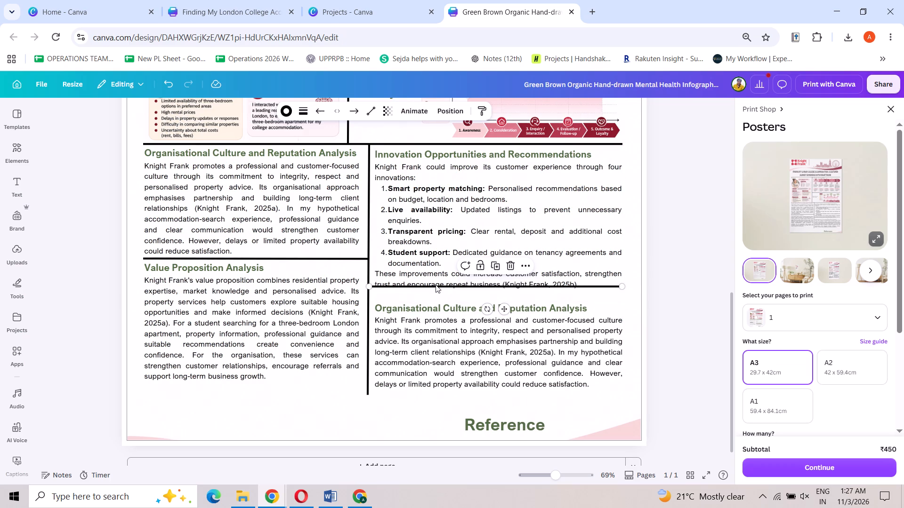
key("Down")
key("Down")
key("Down")
key("Down")
key("Down")
key("Down")
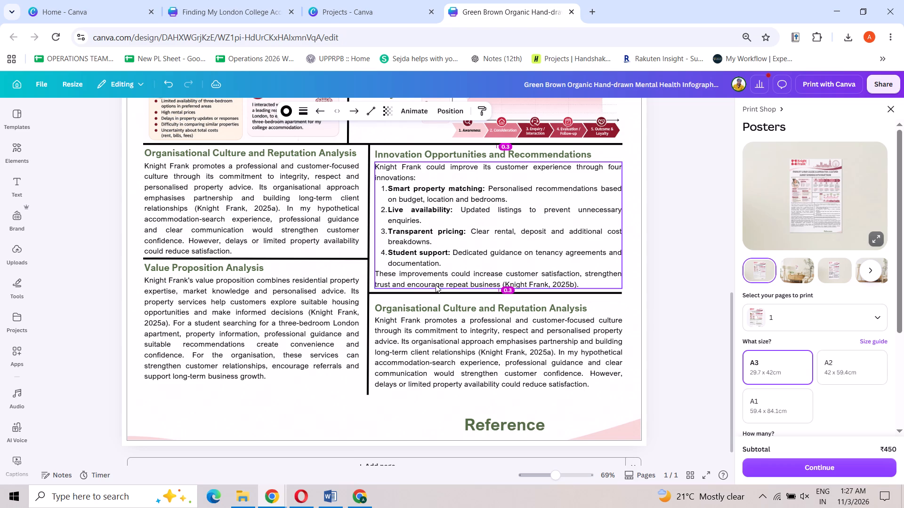
key("Down")
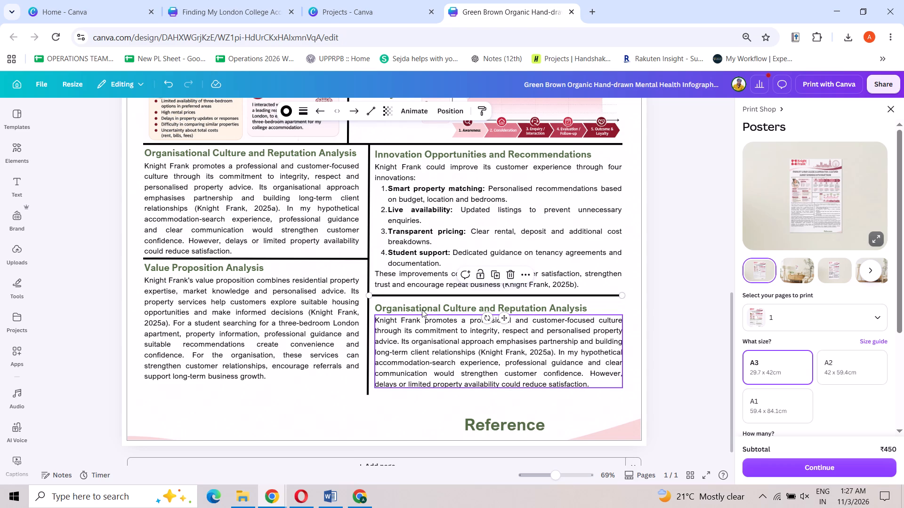
Lower the Value Proposition Analysis paragraph so its last line is level with the end of the neighbouring column's paragraph.
left_click(422, 310)
left_click(472, 357)
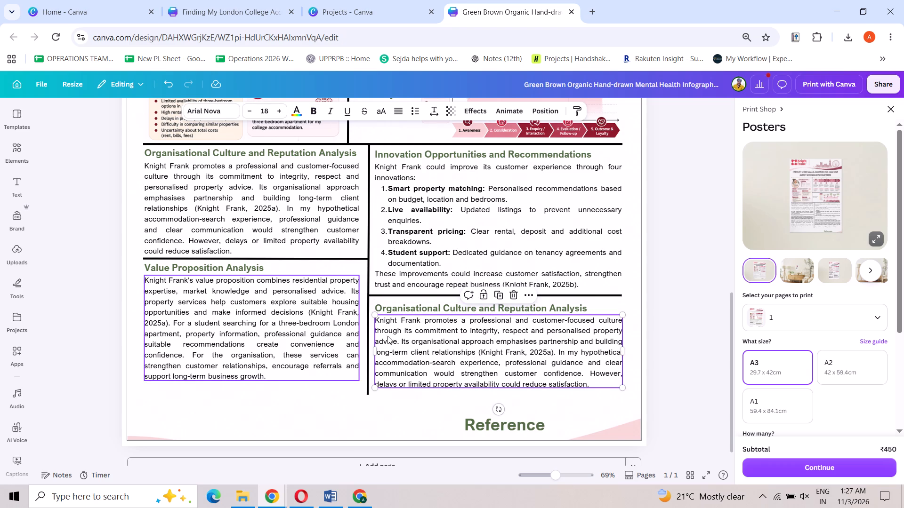
left_click(315, 361)
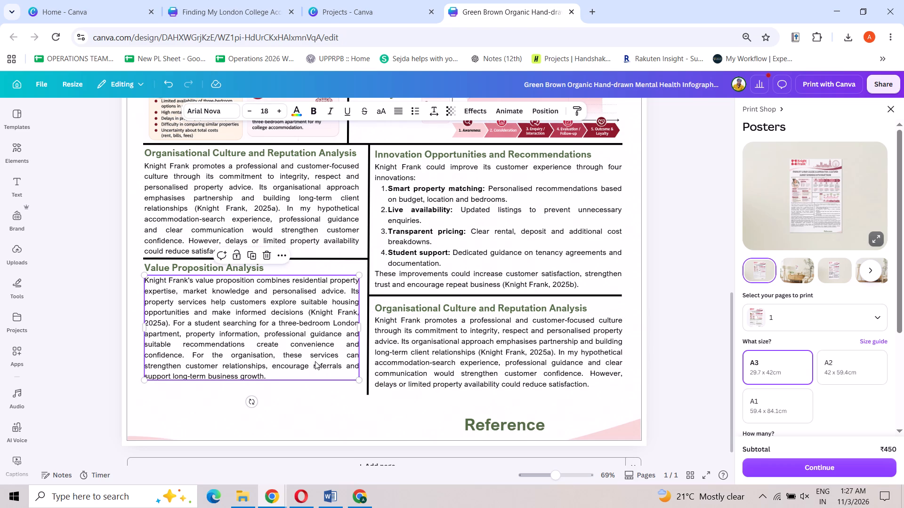
key("Down")
key("Down")
key("Down")
key("Down")
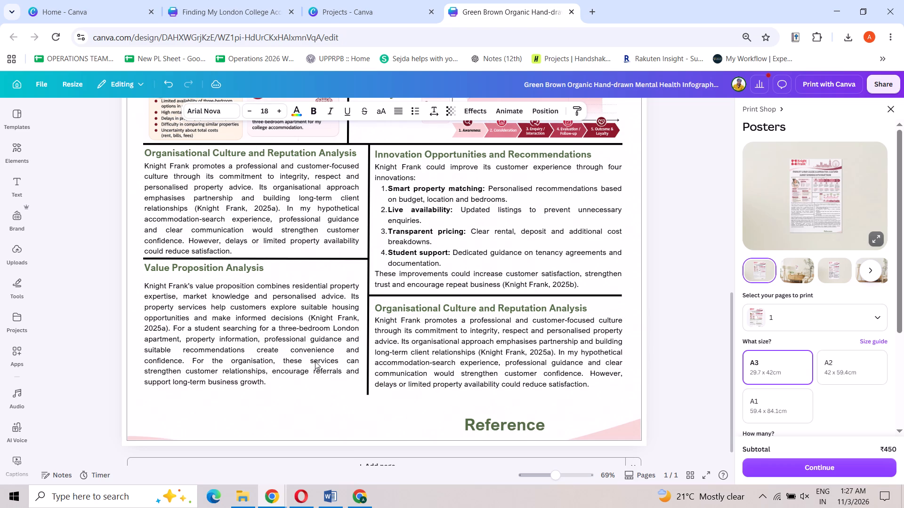
key("Down")
key("Down")
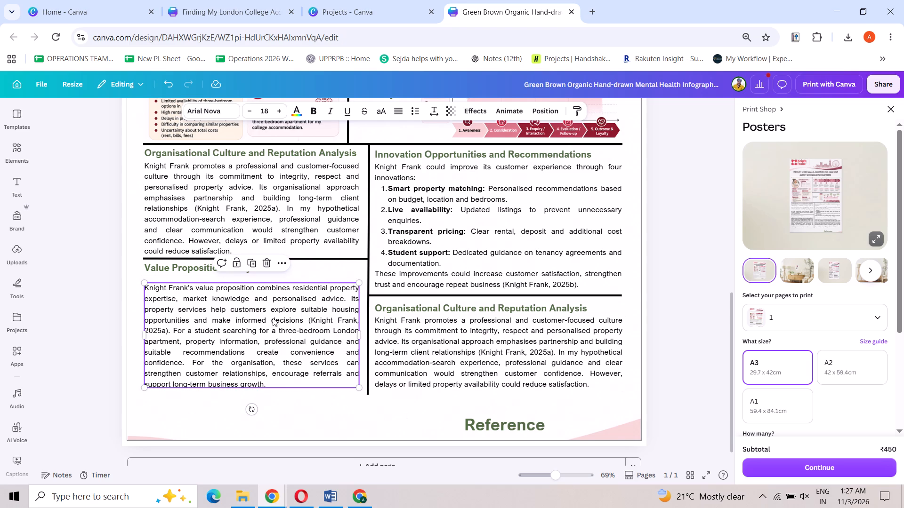
Lower the "Value Proposition Analysis" heading and the divider above it, placing the heading directly above its paragraph.
left_click(190, 267)
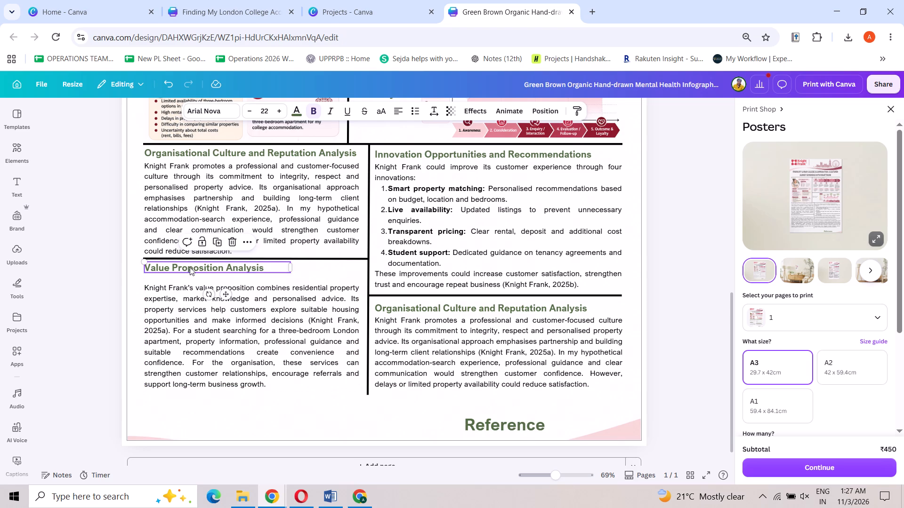
key("Down")
key("Down")
key("Down")
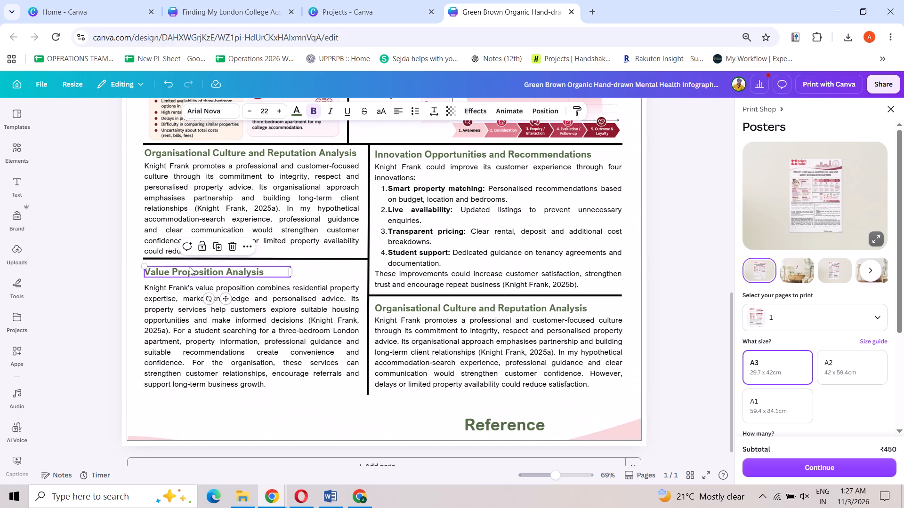
left_click(169, 260)
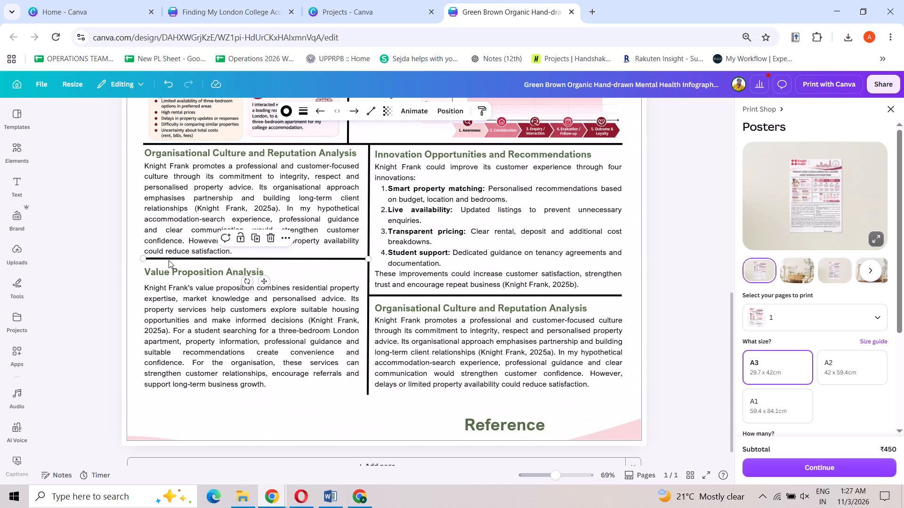
key("Down")
key("Down")
key("Down")
key("Down")
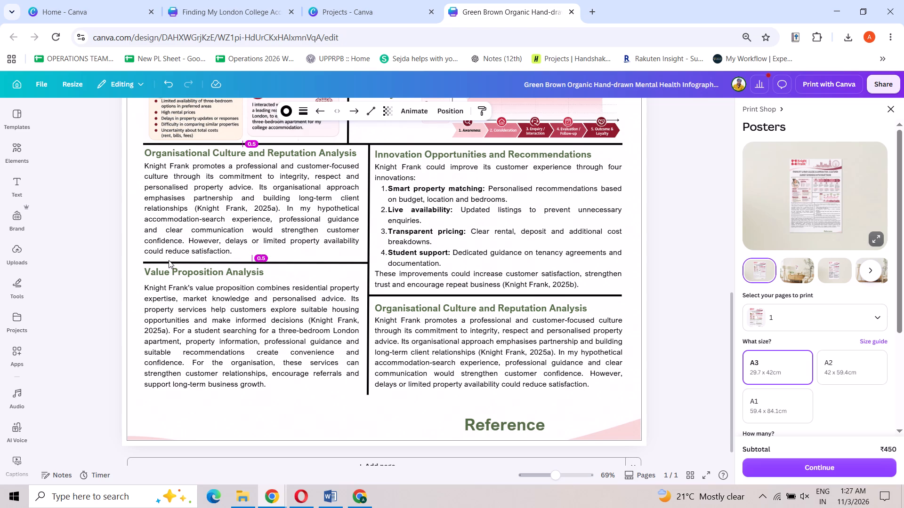
left_click(165, 269)
key("Down")
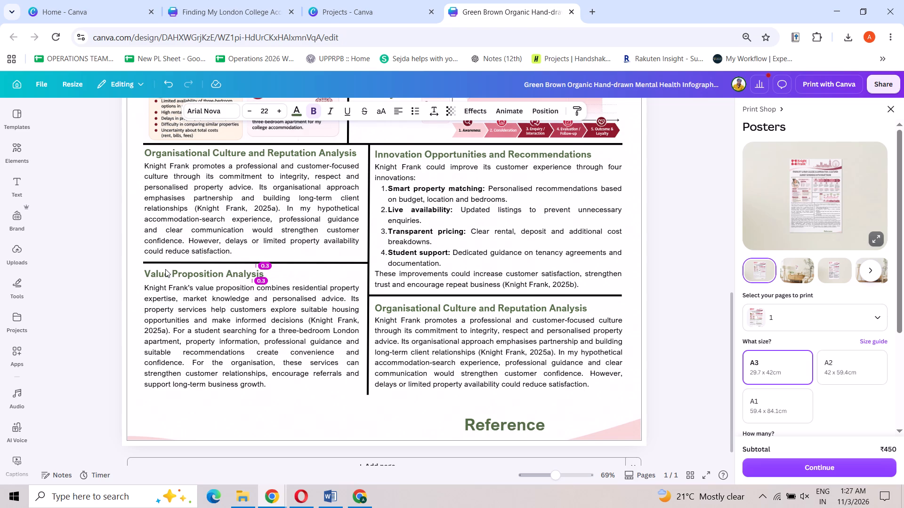
key("Down")
key("Down")
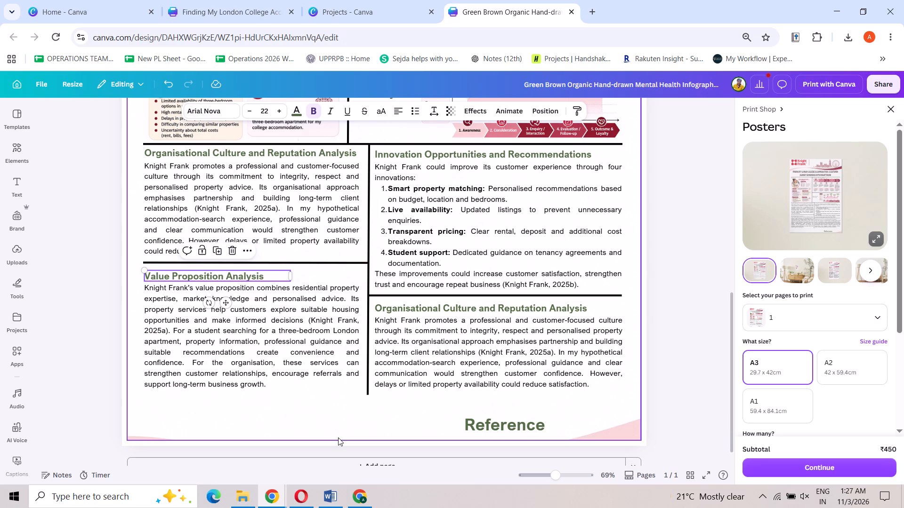
left_click(338, 437)
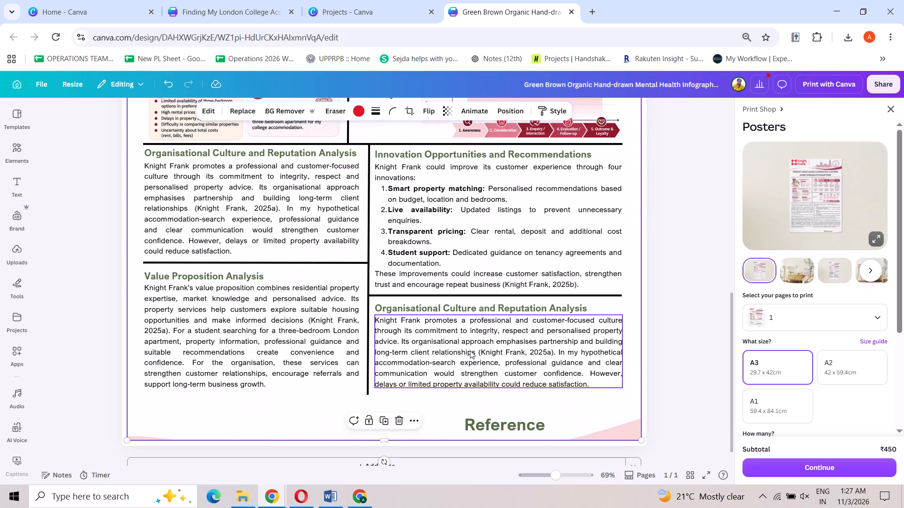
Switch to the ChatGPT conversation and copy the "Conclusion" heading text, followed by the full paragraph of section 8.
left_click(470, 350)
left_click(245, 497)
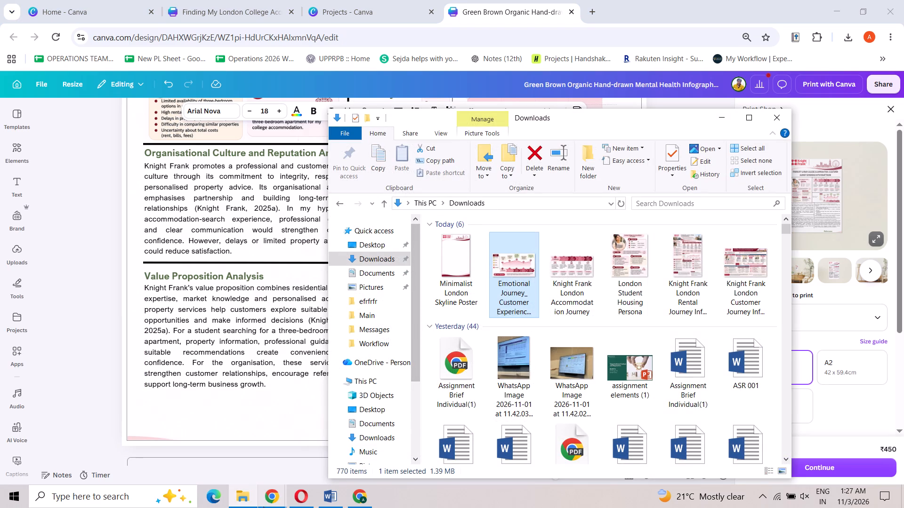
left_click(261, 499)
left_click(235, 447)
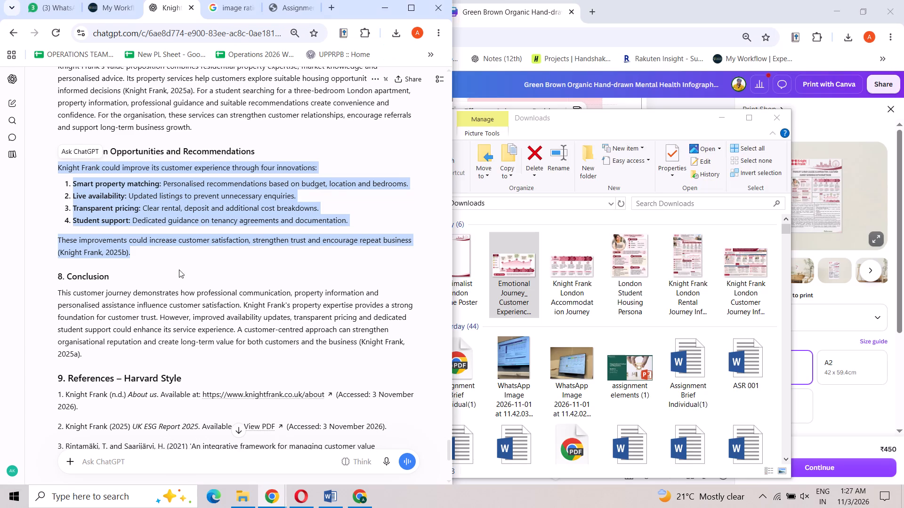
double_click(70, 279)
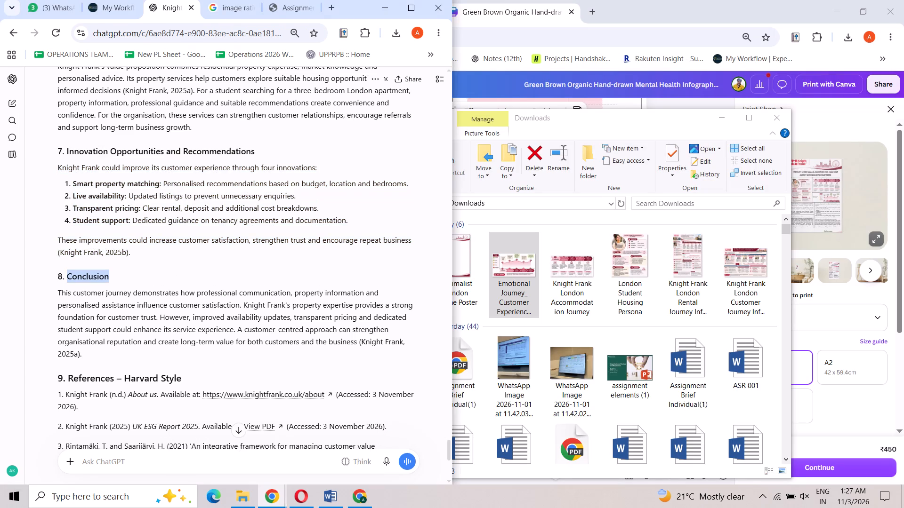
right_click(89, 275)
left_click(114, 292)
left_click_drag(58, 293, 88, 356)
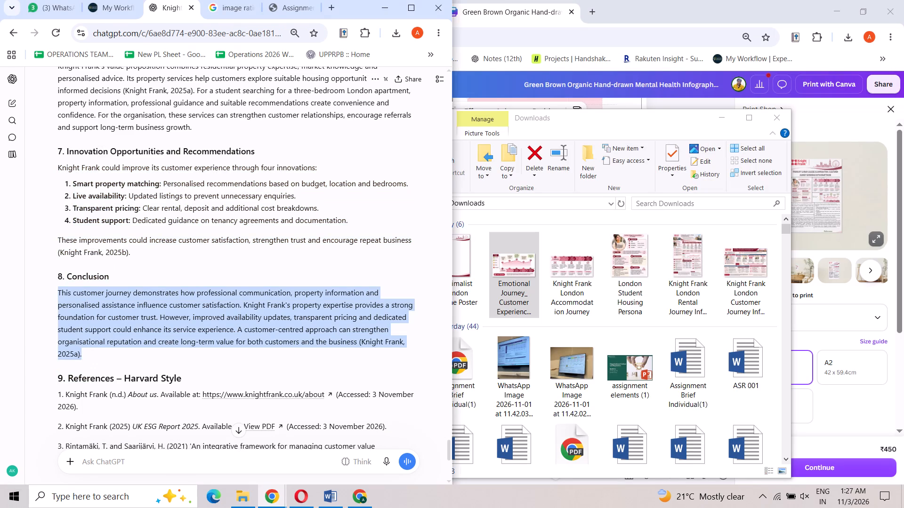
right_click(97, 324)
left_click(139, 341)
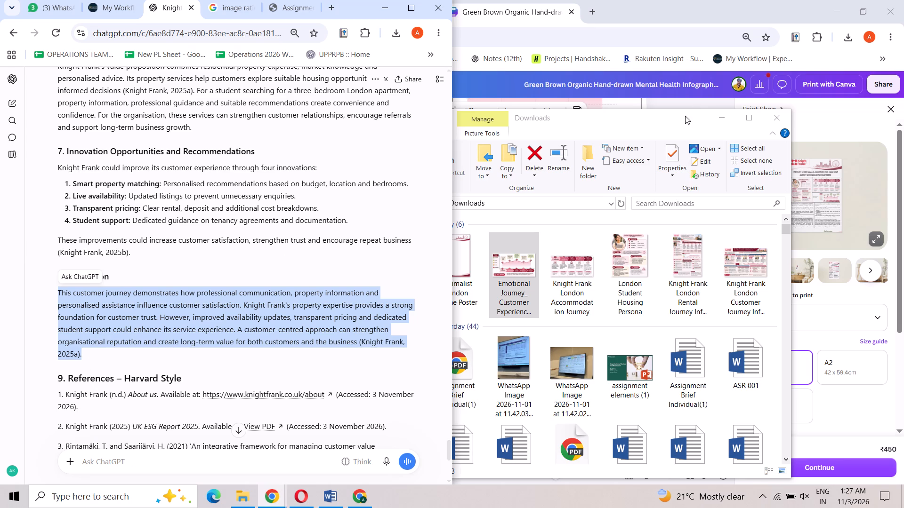
Return to the Canva poster and replace the duplicated organisational culture paragraph below the innovations section with the copied conclusion paragraph.
left_click(716, 115)
left_click(546, 214)
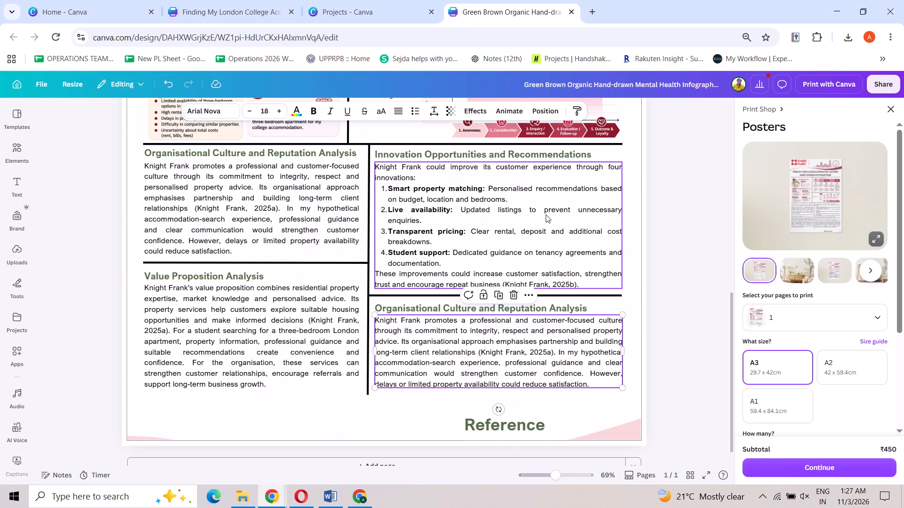
triple_click(412, 322)
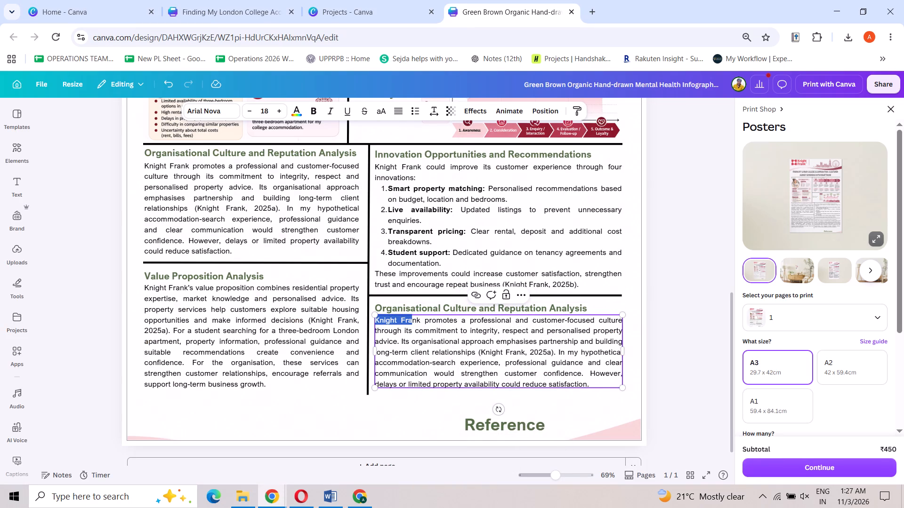
key("ctrl+a")
key("ctrl+v")
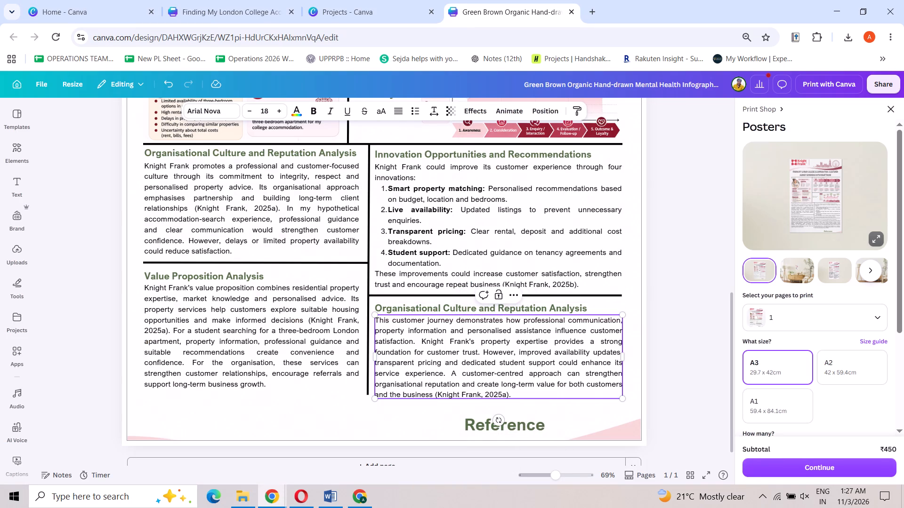
Delete the closing sentence about the customer-centred approach from the new conclusion paragraph, including its Knight Frank citation.
left_click_drag(542, 391, 443, 397)
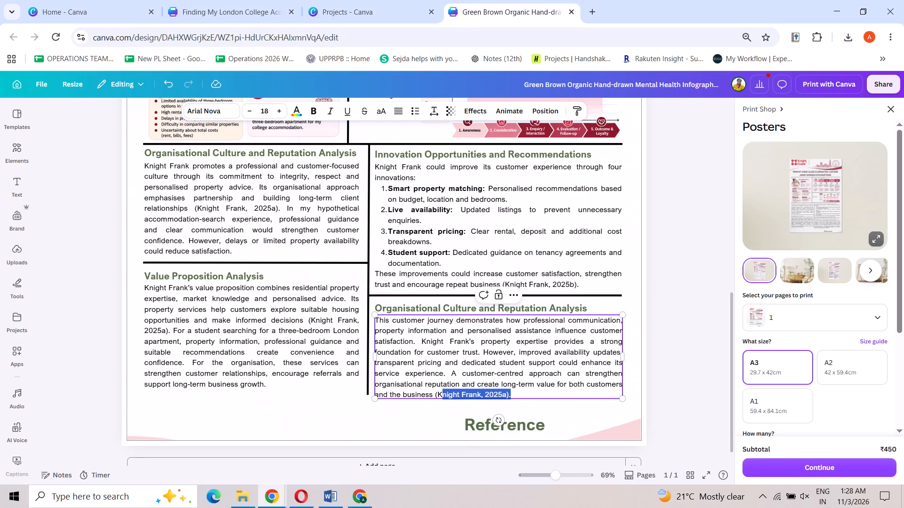
left_click_drag(443, 397, 455, 379)
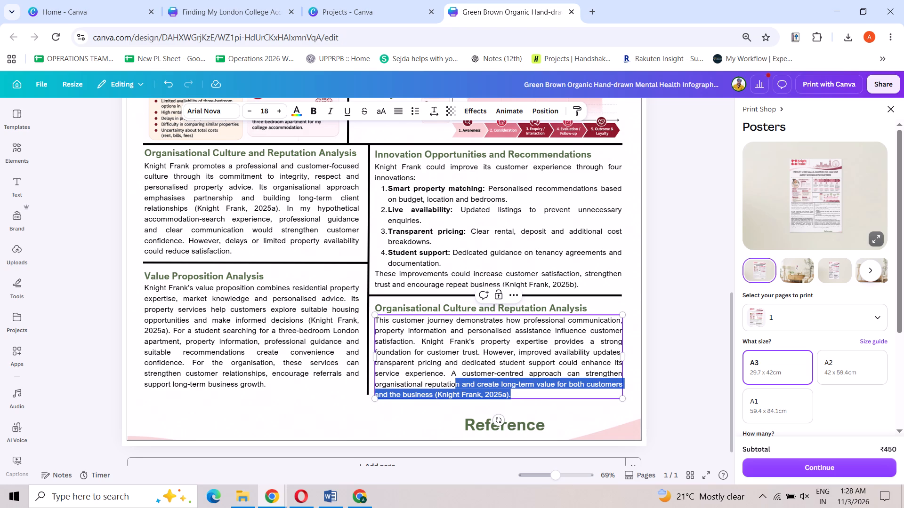
left_click_drag(455, 379, 450, 375)
key("BackSpace")
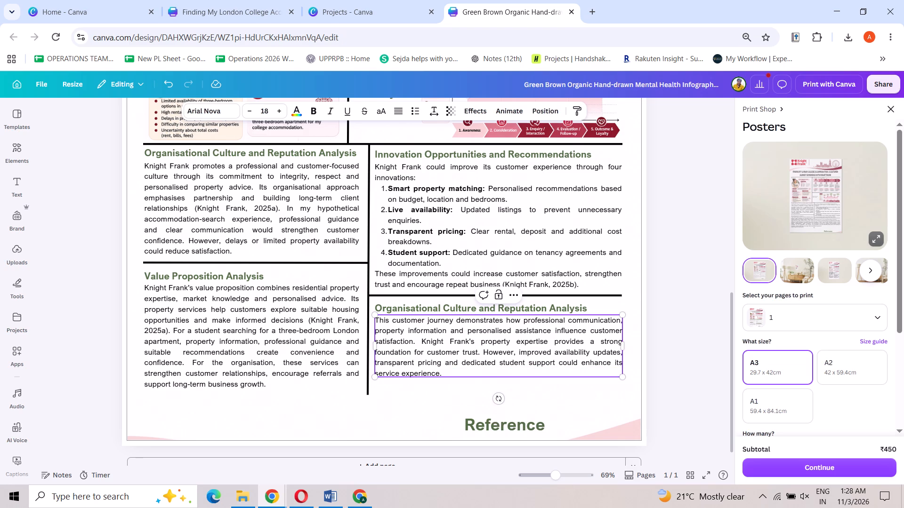
left_click(435, 392)
Replace the duplicated "Organisational Culture and Reputation Analysis" heading above the conclusion paragraph with the copied text "Conclusion".
triple_click(445, 310)
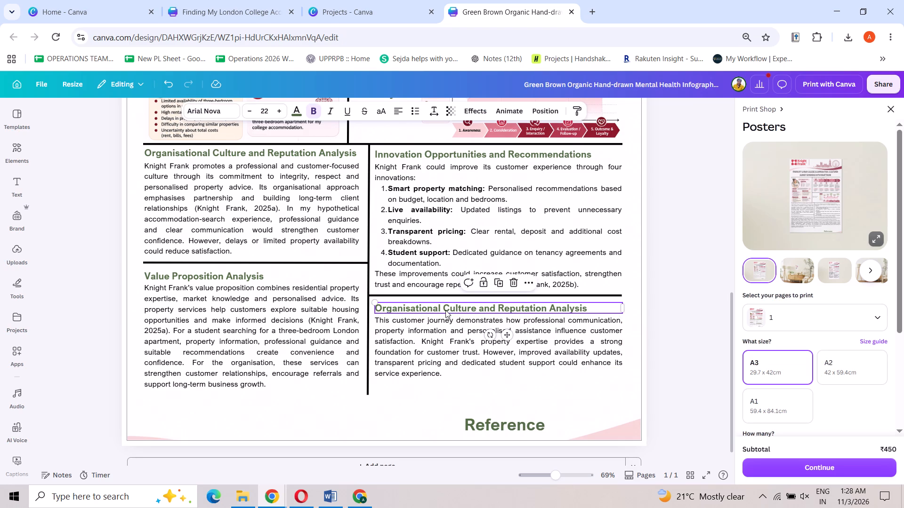
key("ctrl+a")
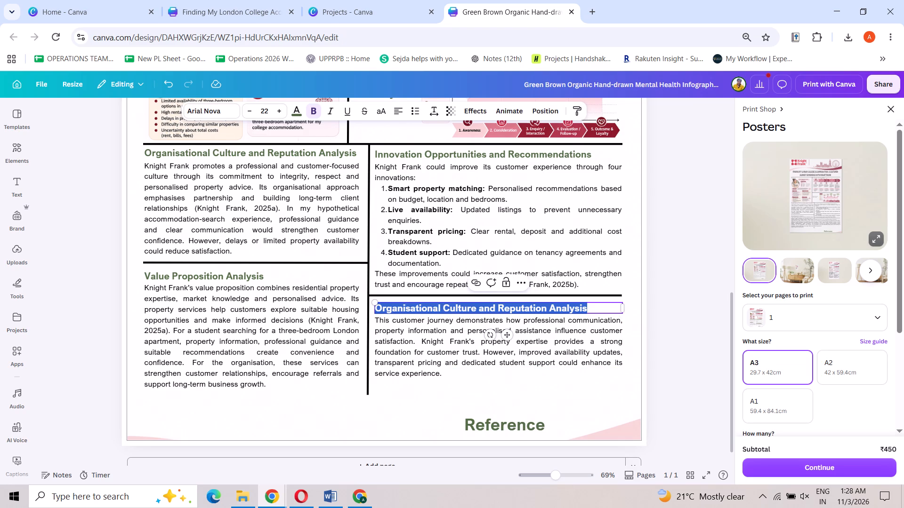
key("super+v")
left_click(431, 167)
key("ctrl+v")
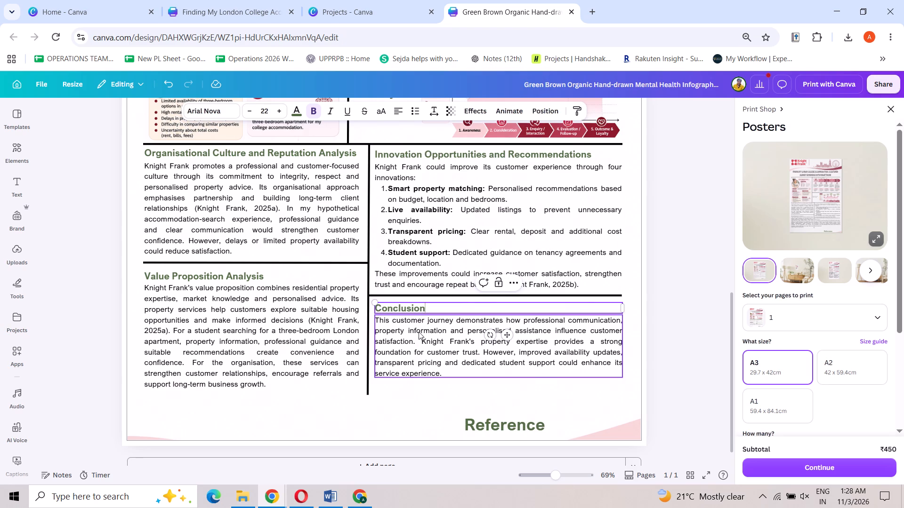
left_click(432, 379)
left_click(441, 399)
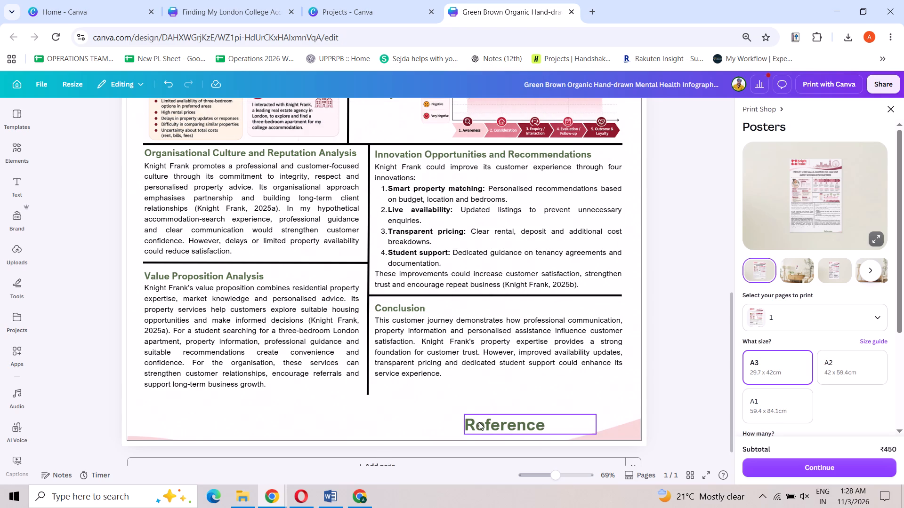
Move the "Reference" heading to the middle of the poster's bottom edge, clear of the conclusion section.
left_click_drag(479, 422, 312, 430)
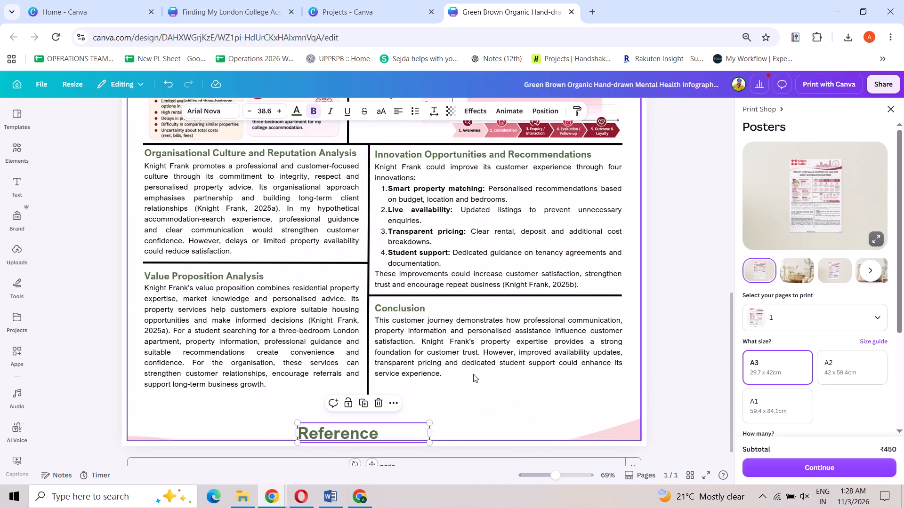
Adjust the lower end of the vertical divider between the text columns, making it exactly vertical with a length of about 20.4.
scroll(481, 373, "up", 6)
scroll(481, 373, "down", 3)
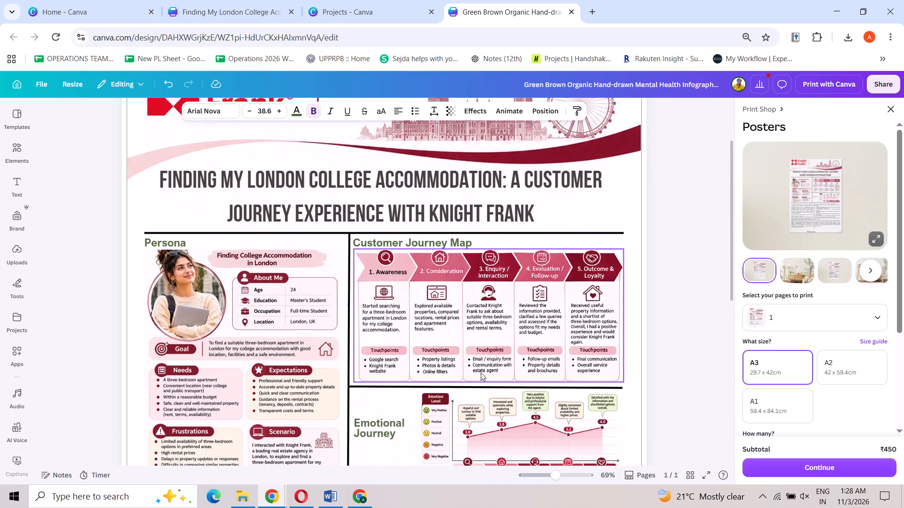
scroll(481, 373, "down", 5)
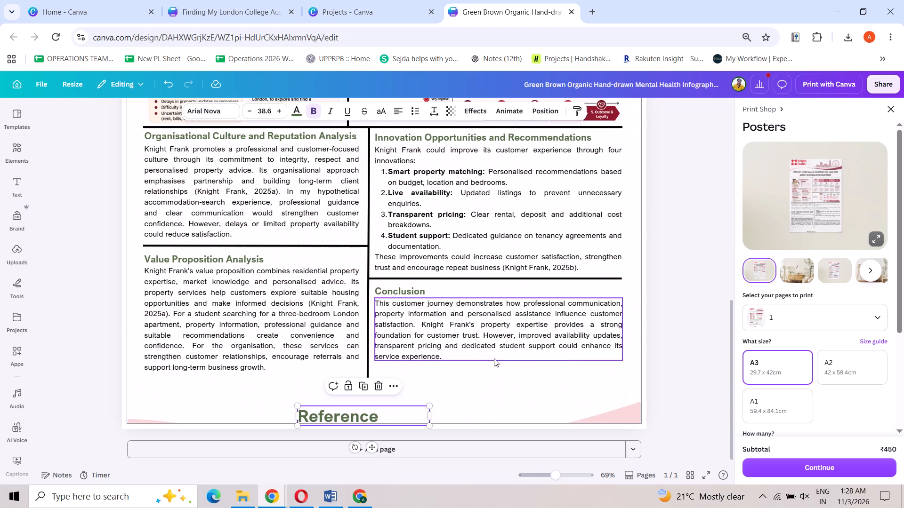
left_click(398, 369)
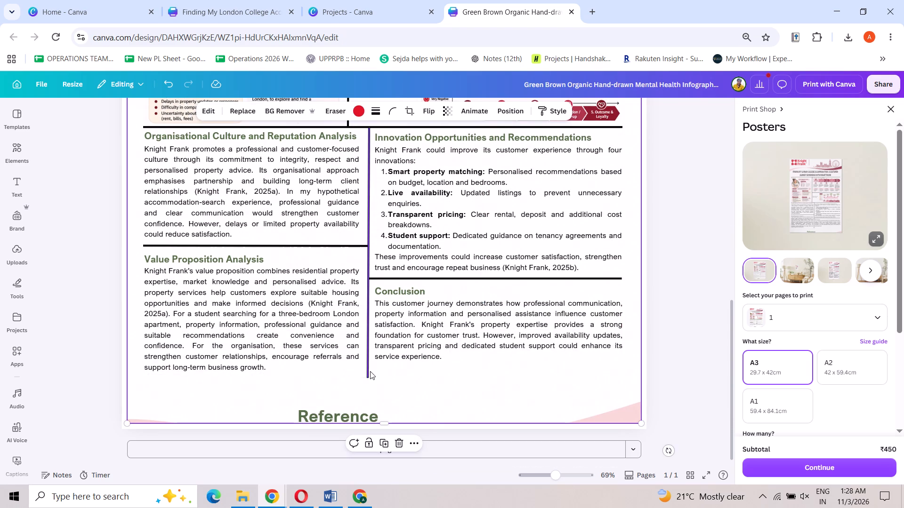
left_click(367, 375)
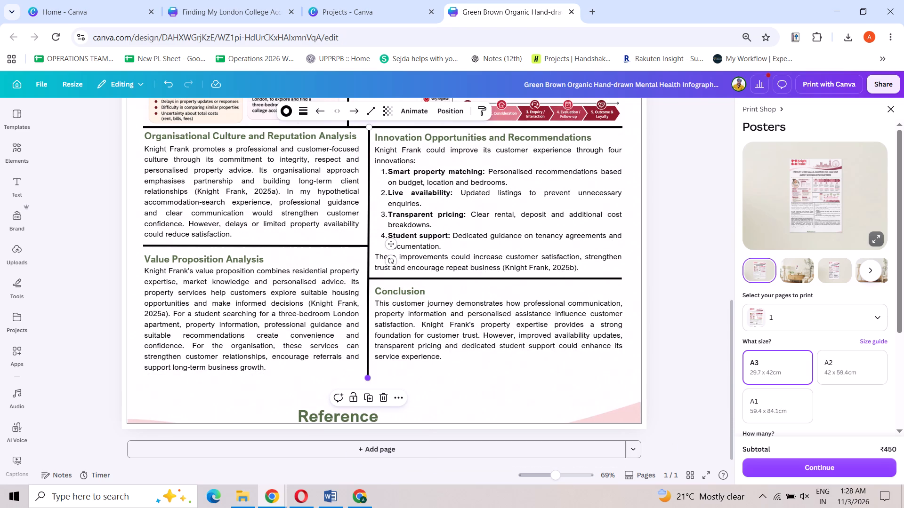
left_click(367, 378, "ctrl")
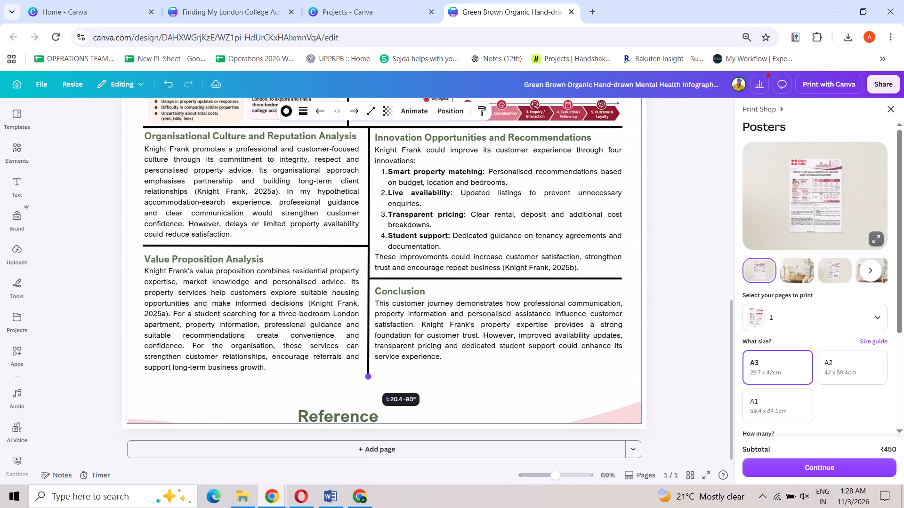
left_click(459, 389)
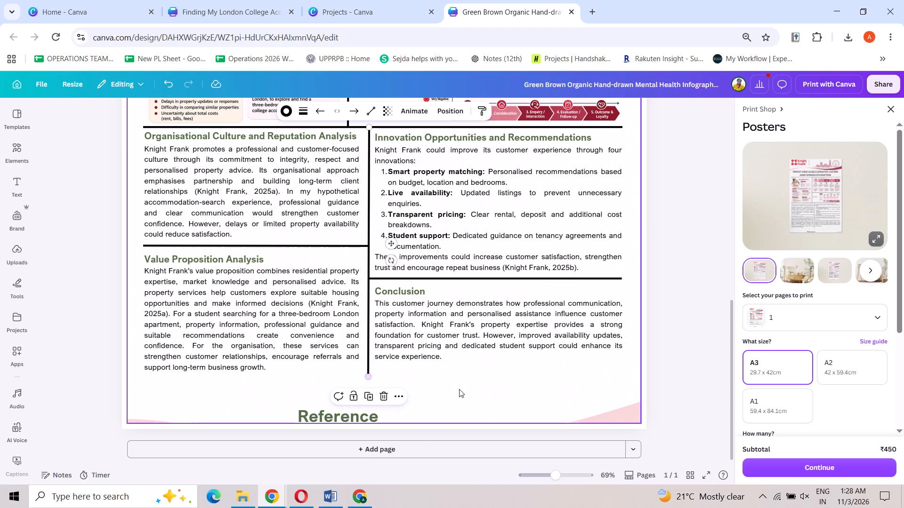
Duplicate the full-width horizontal divider under the persona and emotional journey sections and lower the copy to the vertical divider's bottom end.
scroll(459, 389, "up", 3)
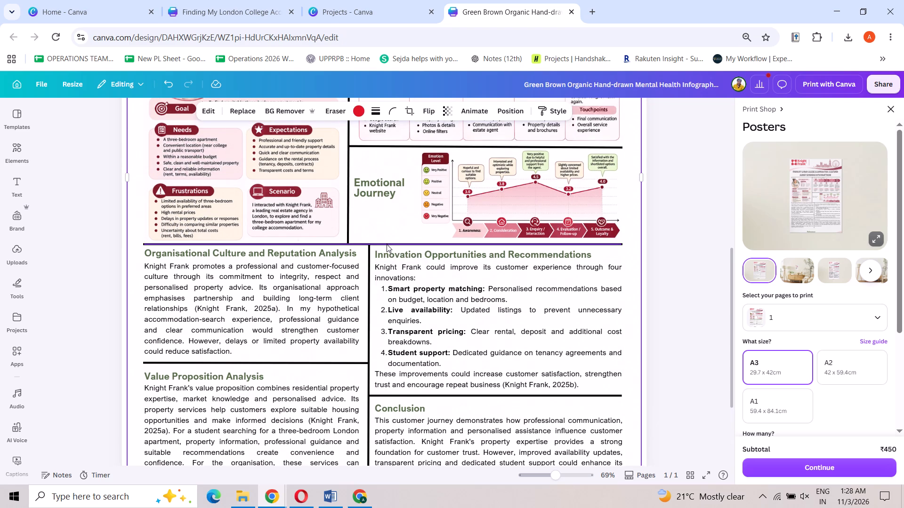
left_click(387, 243)
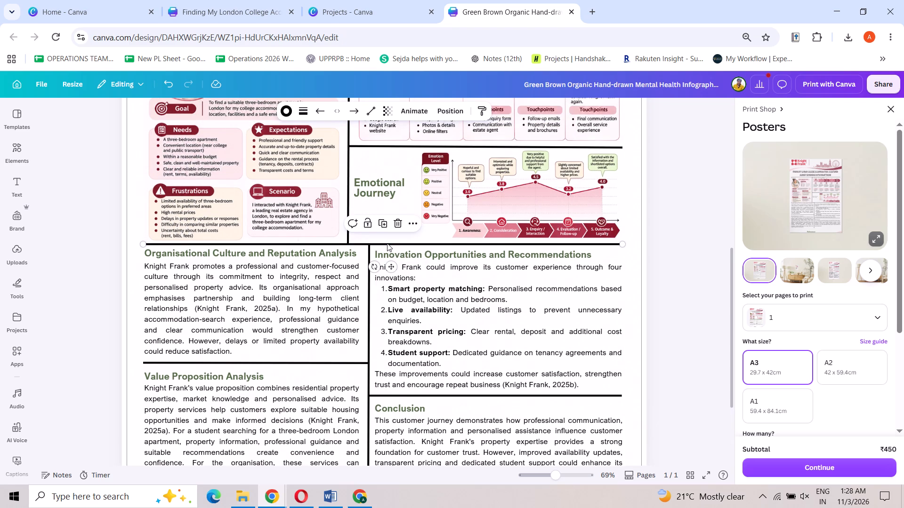
key("ctrl+c")
key("ctrl+v")
left_click_drag(388, 251, 393, 366)
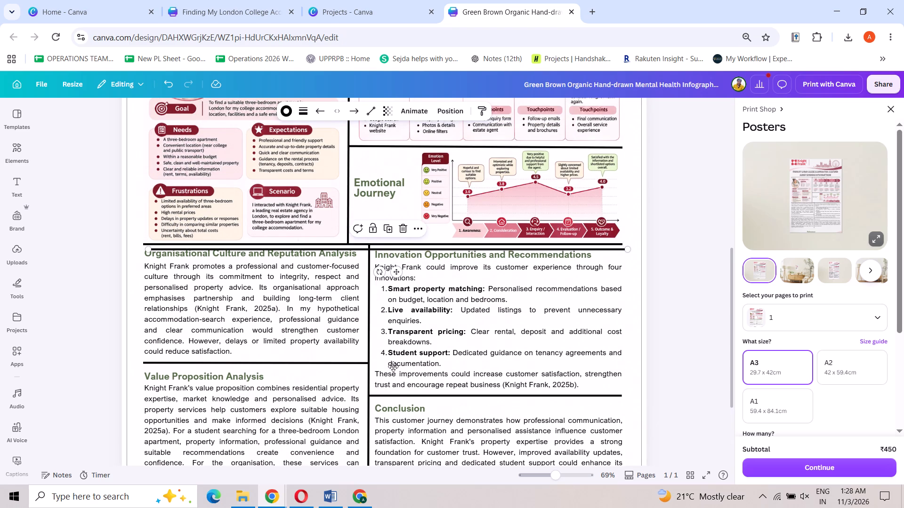
left_click_drag(393, 366, 391, 446)
scroll(391, 446, "down", 3)
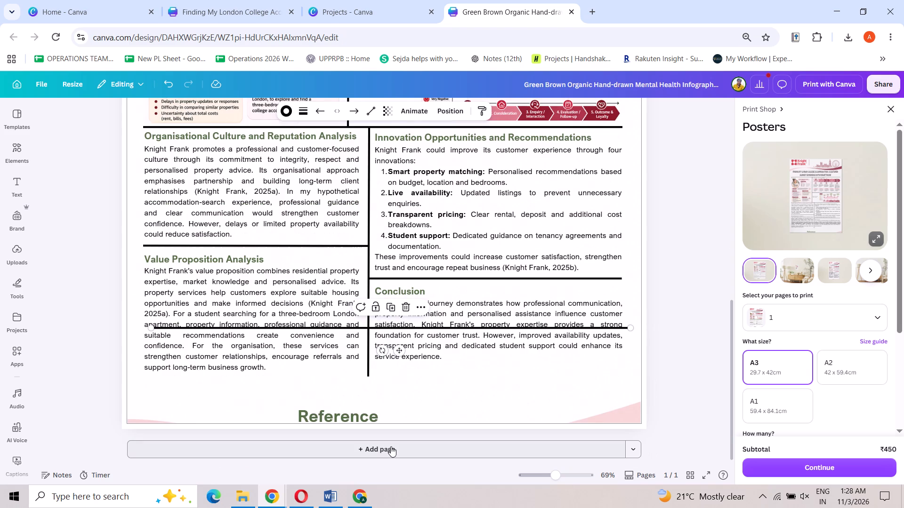
key("Down")
key("Down")
key("Down")
key("Down")
key("Down")
key("Down")
key("Down")
key("Down")
key("Down")
key("Down")
key("Down")
key("Down")
key("Down")
key("Down")
key("Down")
key("Down")
key("Down")
key("Down")
key("Down")
key("Down")
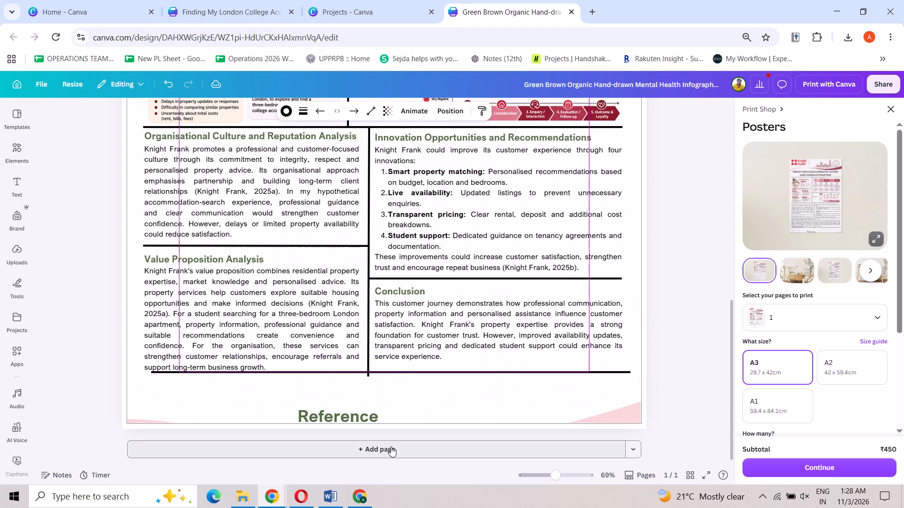
key("Down")
key("Down")
key("Down")
key("Down")
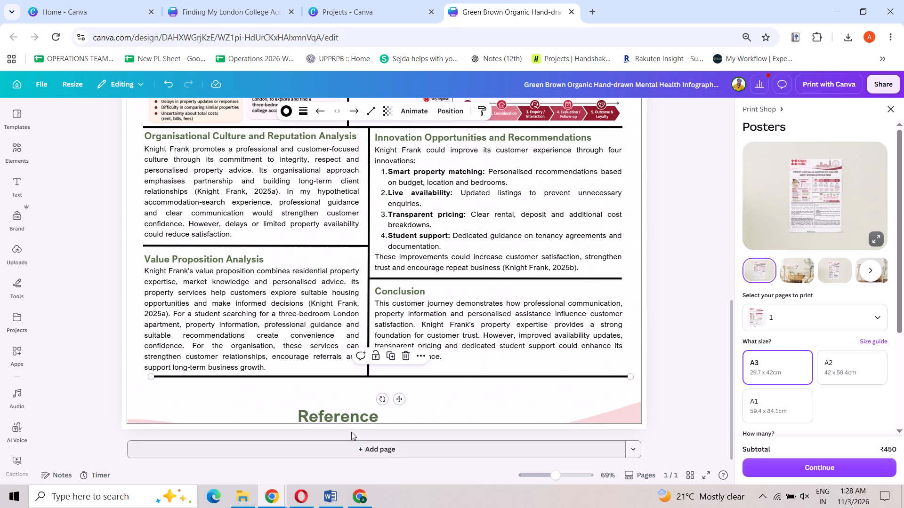
Shift the copied bottom divider left so its right end lines up with the right edge of the conclusion column.
key("Left")
key("Left")
key("Left")
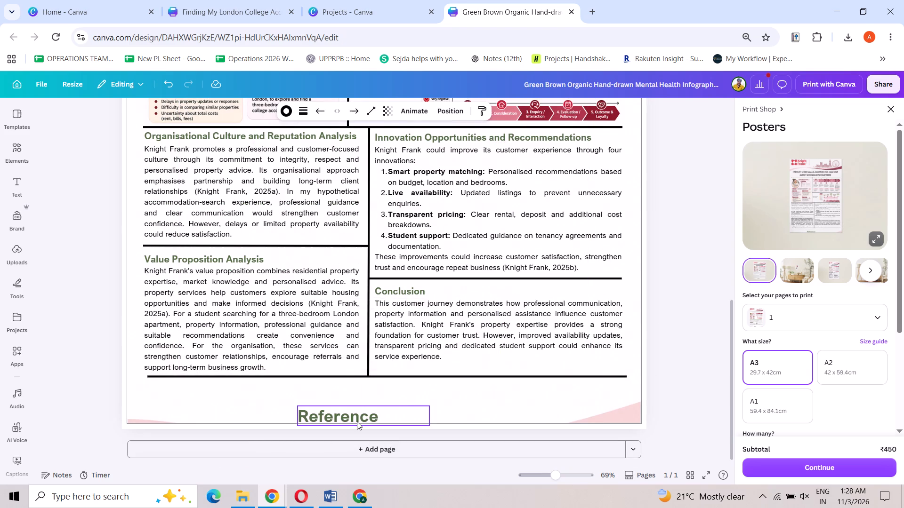
key("Left")
key("Left")
key("Left")
key("Left")
key("Left")
key("Left")
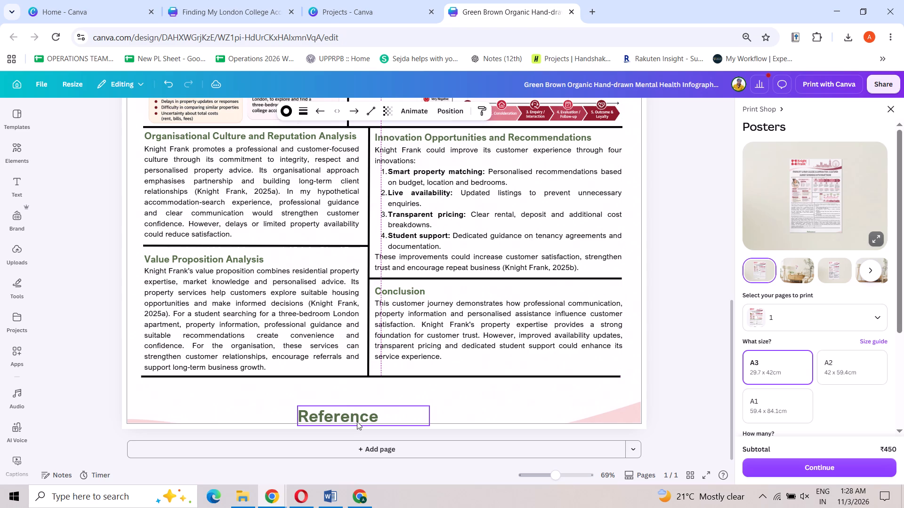
key("Right")
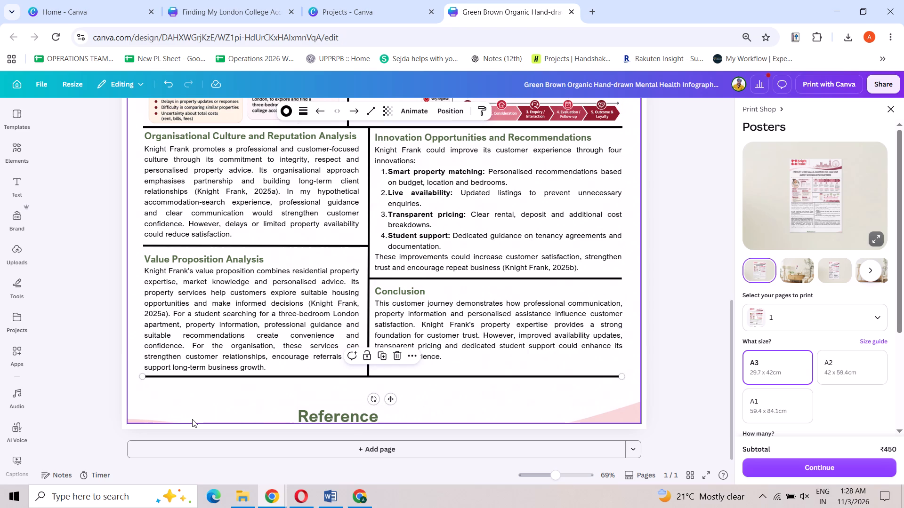
Trim the bottom divider's left end to align with the Value Proposition paragraph's left edge, for a length of about 39.1.
left_click(192, 419)
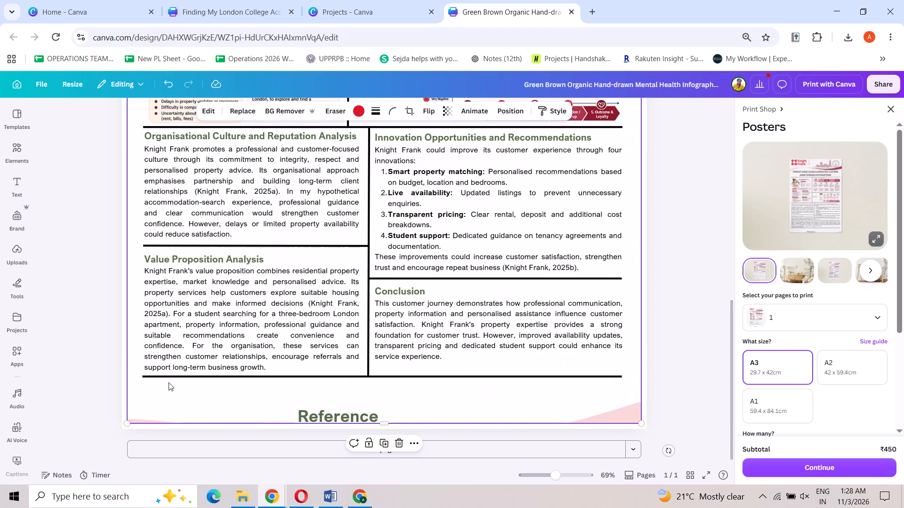
left_click(170, 373)
left_click(143, 375)
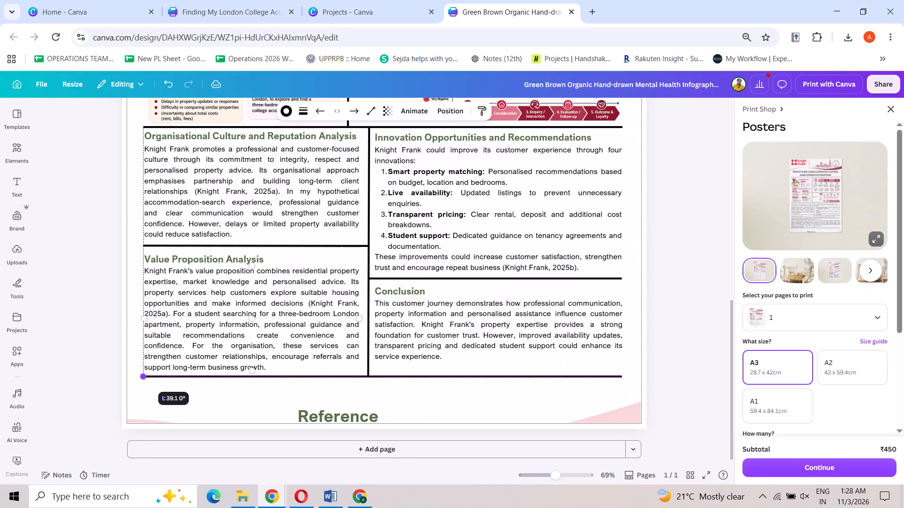
left_click(210, 385)
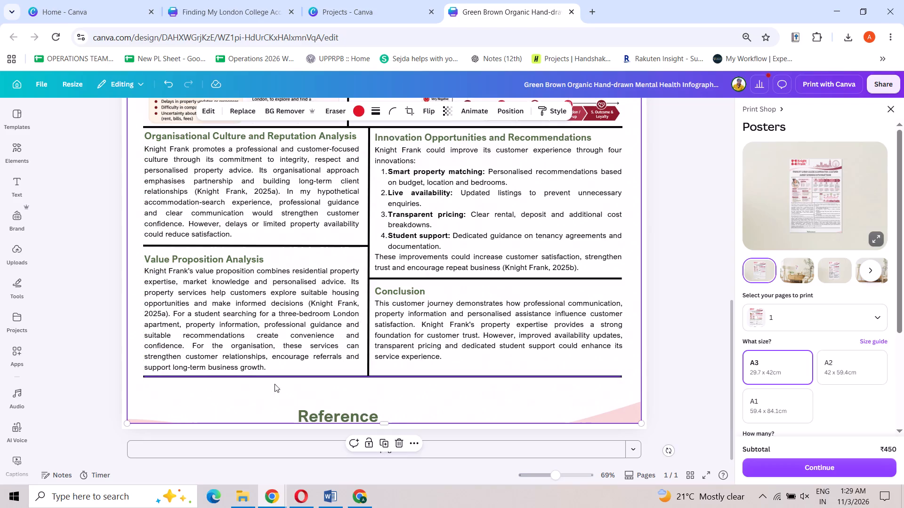
left_click(292, 387)
Move the "Reference" heading up to sit directly below the new bottom divider, near the centre of the poster.
left_click_drag(334, 414, 363, 375)
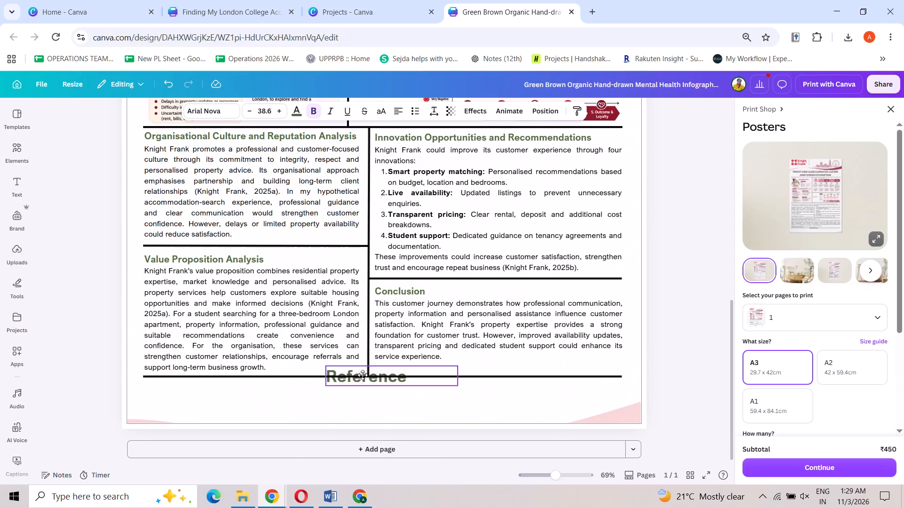
left_click_drag(363, 375, 364, 388)
Centre-align the text of the "Reference" heading and change its wording to "References".
left_click(383, 390)
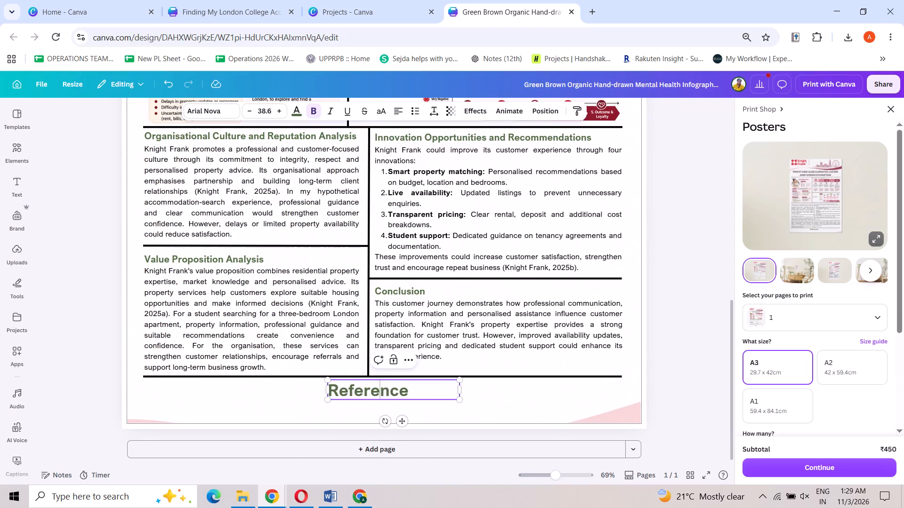
key("ctrl+e")
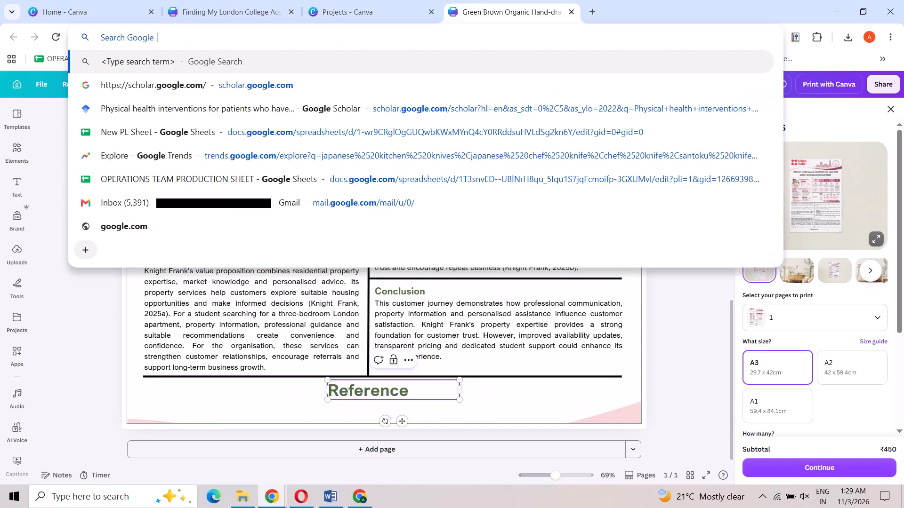
left_click(417, 391)
left_click(400, 109)
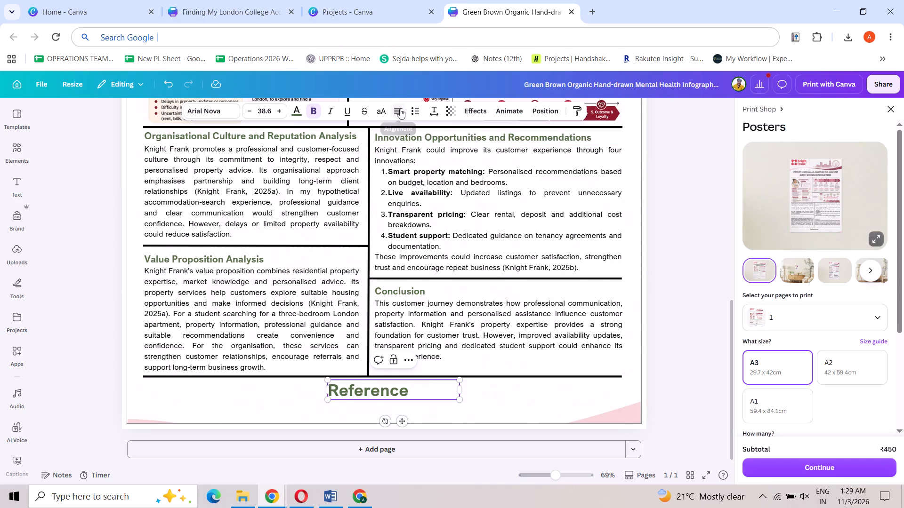
key("s")
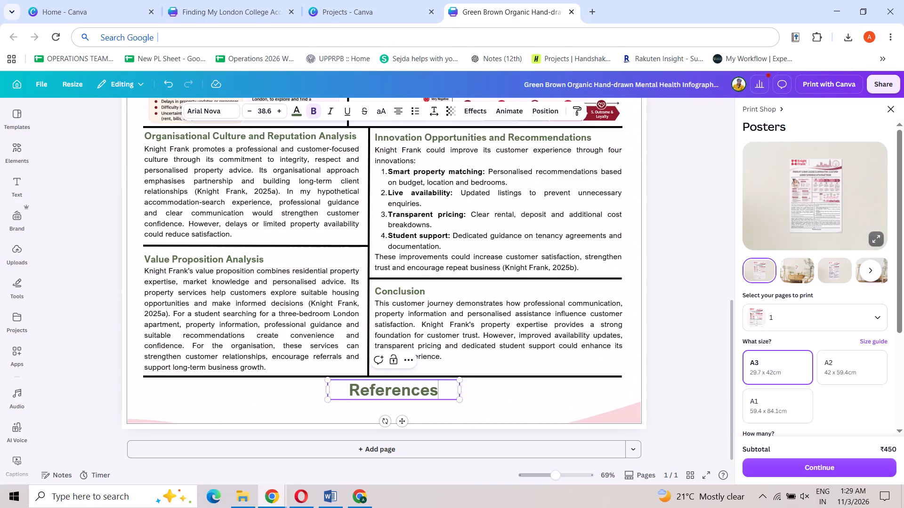
Set the "References" heading's font size to 25 and compare it with the "Conclusion" heading's size.
left_click(456, 385)
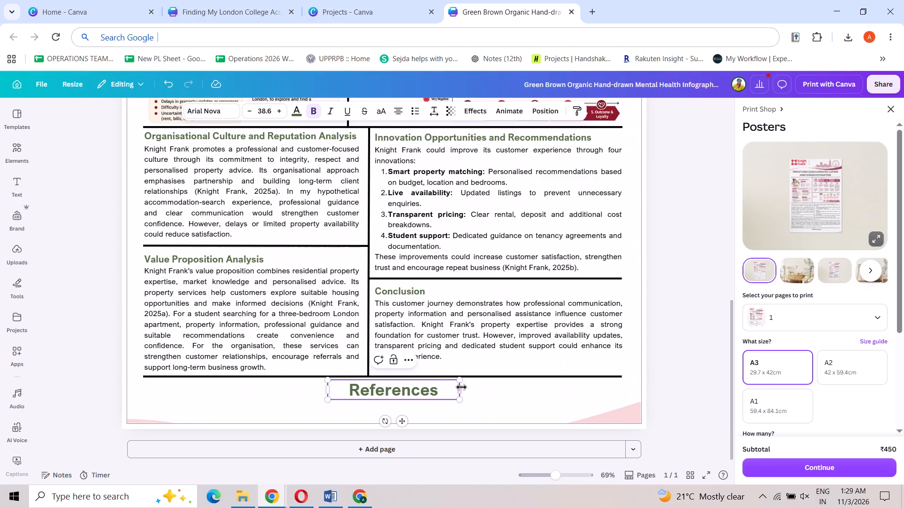
left_click(461, 387)
left_click(269, 106)
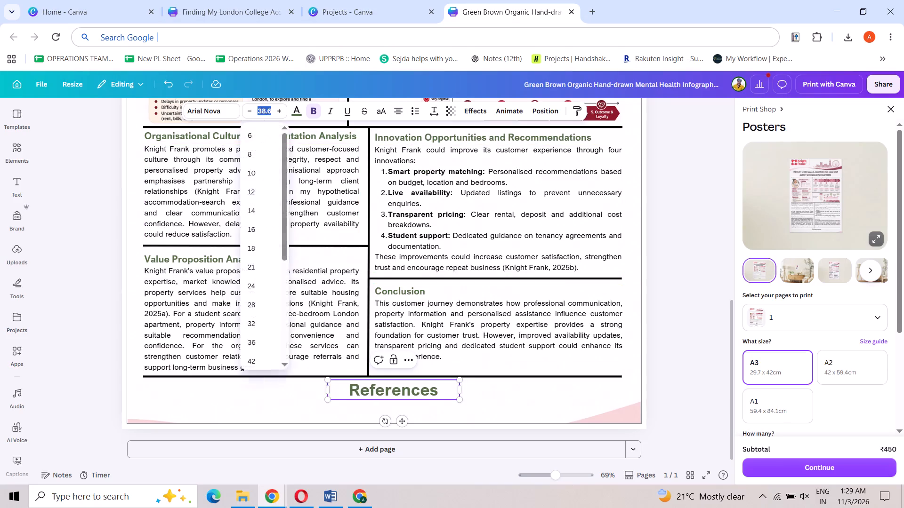
type("25")
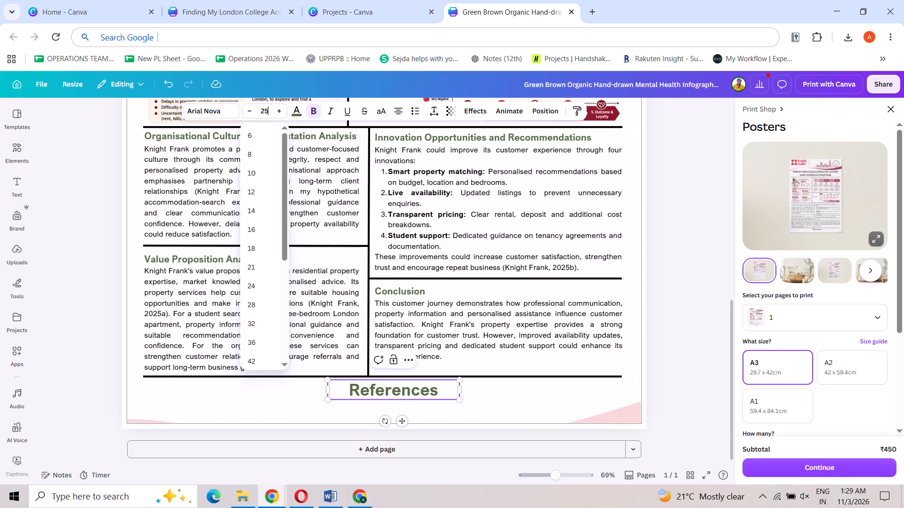
left_click(503, 396)
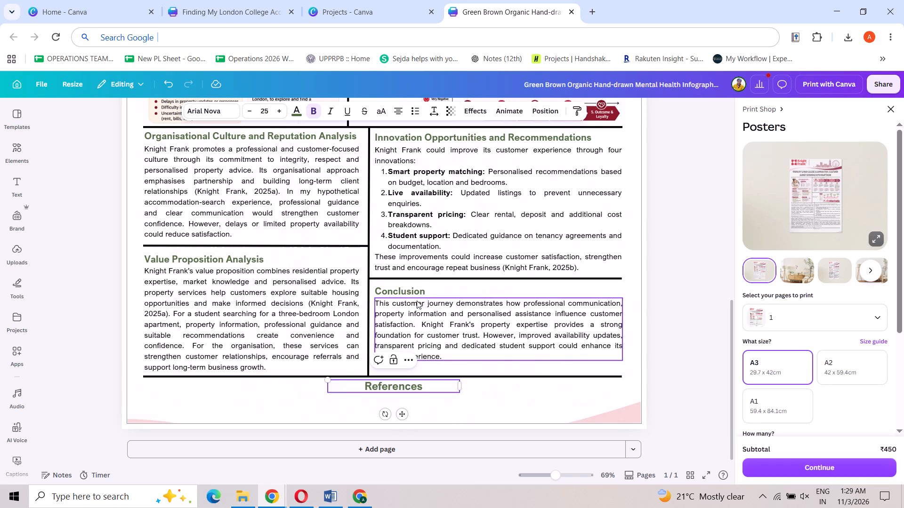
left_click(413, 291)
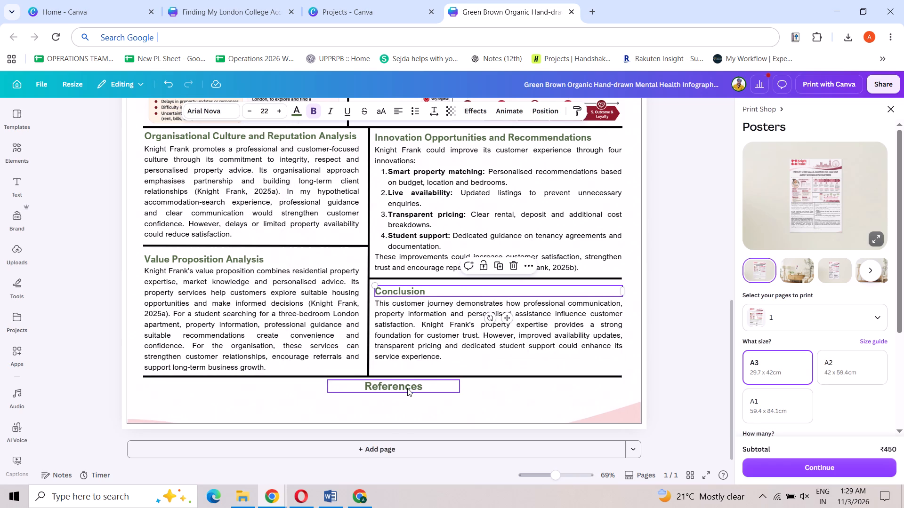
Shift the "References" heading left so it sits centred beneath the vertical divider between the columns.
left_click_drag(407, 388, 382, 388)
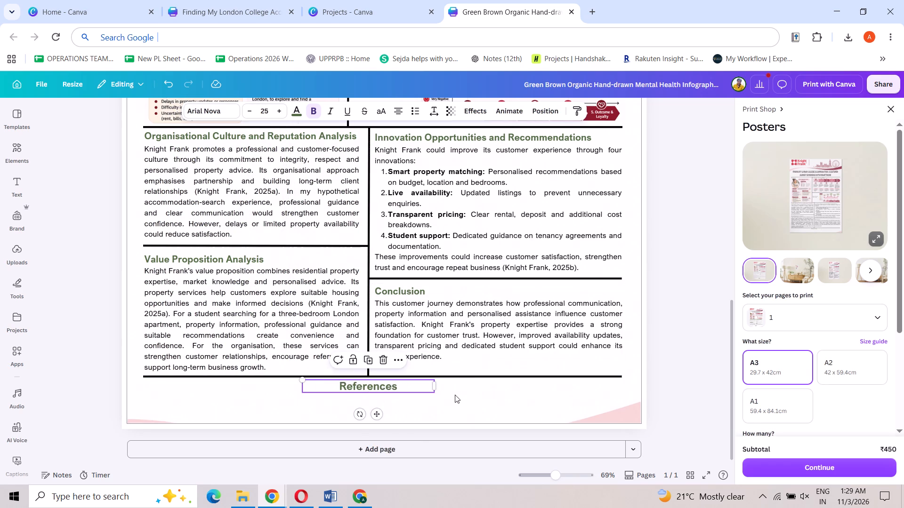
left_click(455, 395)
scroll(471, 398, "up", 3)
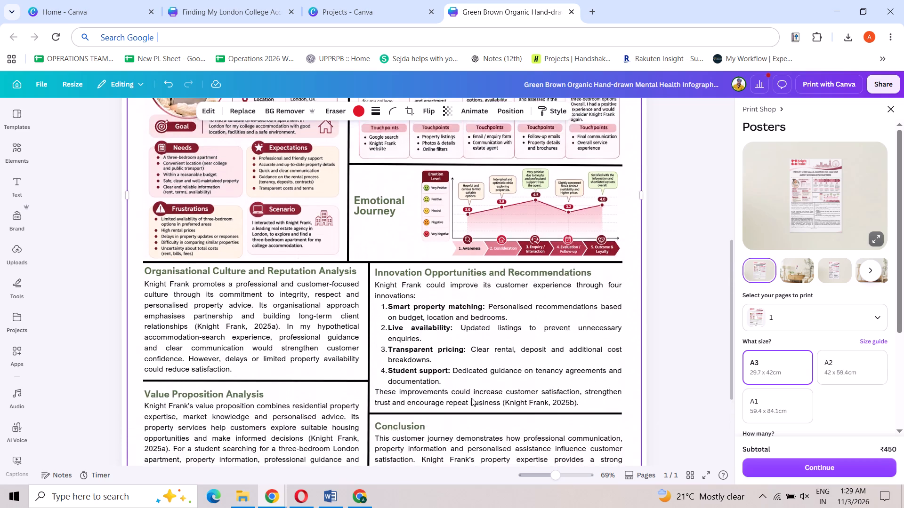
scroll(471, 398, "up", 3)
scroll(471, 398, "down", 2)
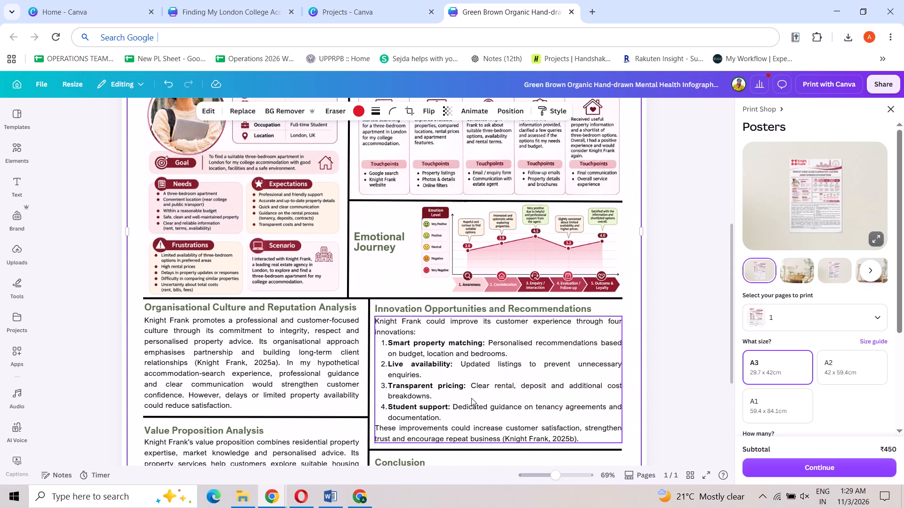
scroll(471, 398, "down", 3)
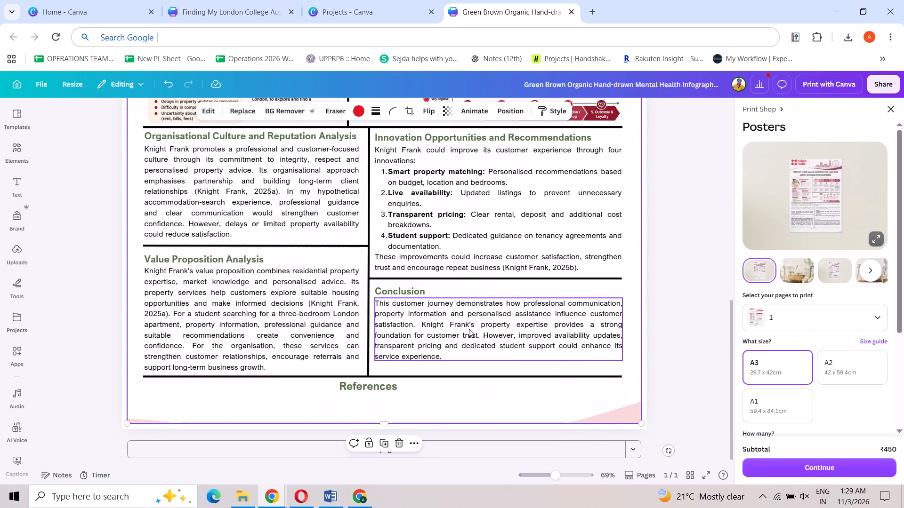
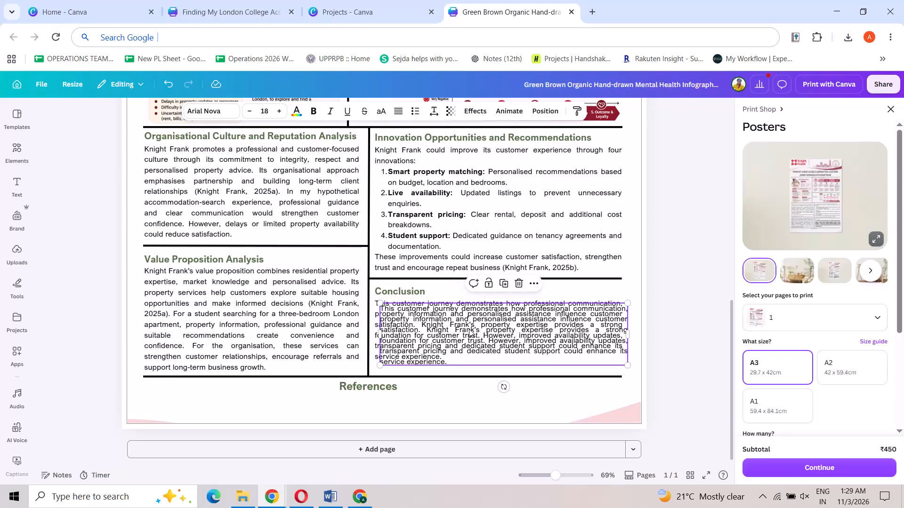
Move the duplicated Conclusion paragraph beneath the "References" heading and widen it to span both columns, matching the bottom divider's ends.
left_click_drag(440, 336, 259, 421)
left_click_drag(452, 416, 574, 412)
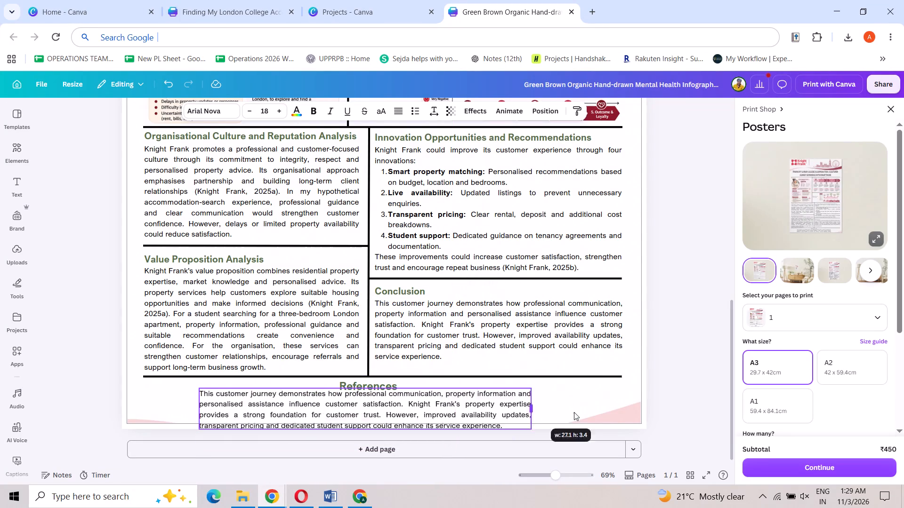
left_click_drag(574, 412, 623, 406)
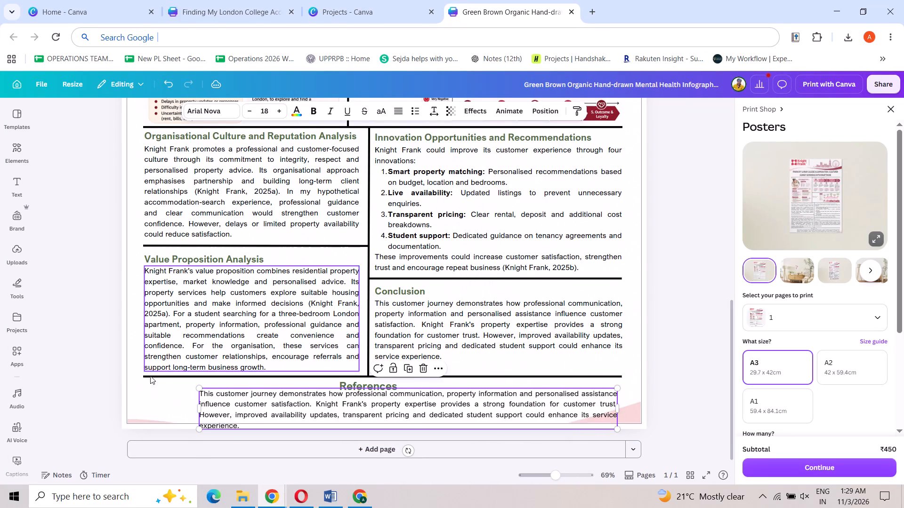
left_click_drag(198, 409, 144, 406)
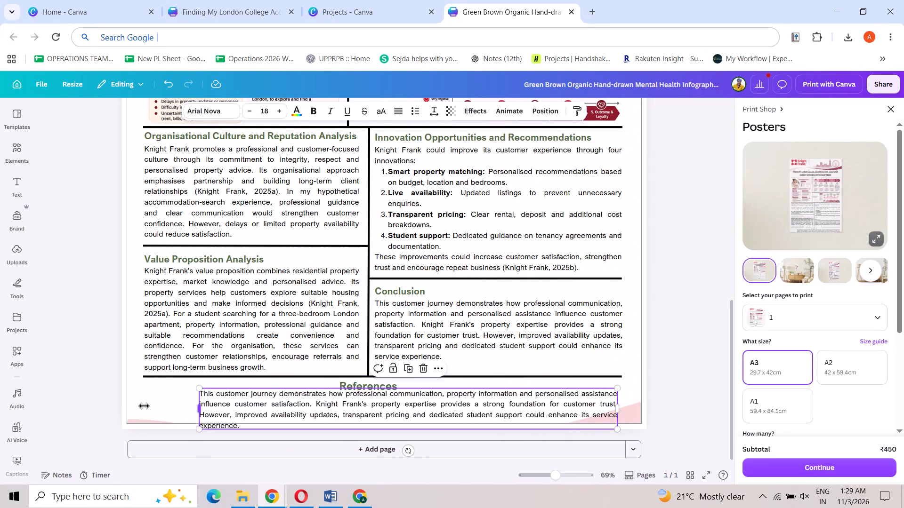
left_click_drag(144, 406, 142, 403)
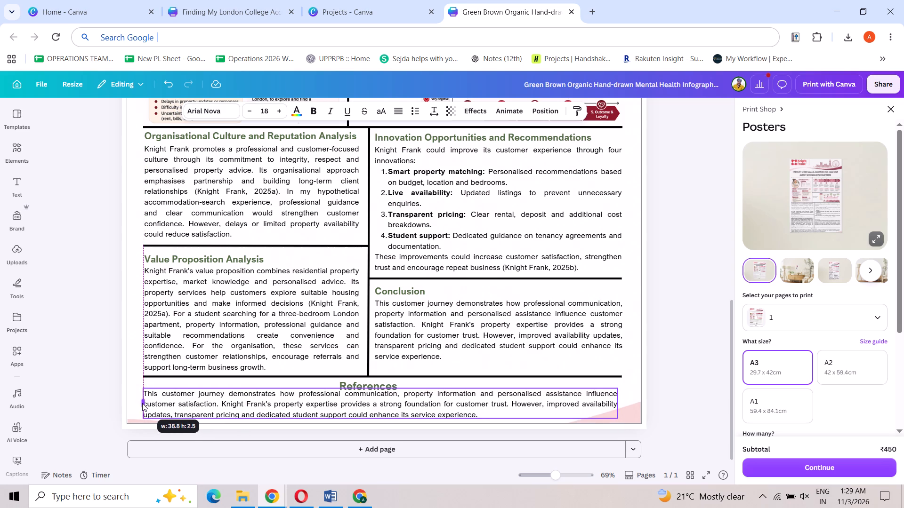
left_click_drag(142, 403, 145, 403)
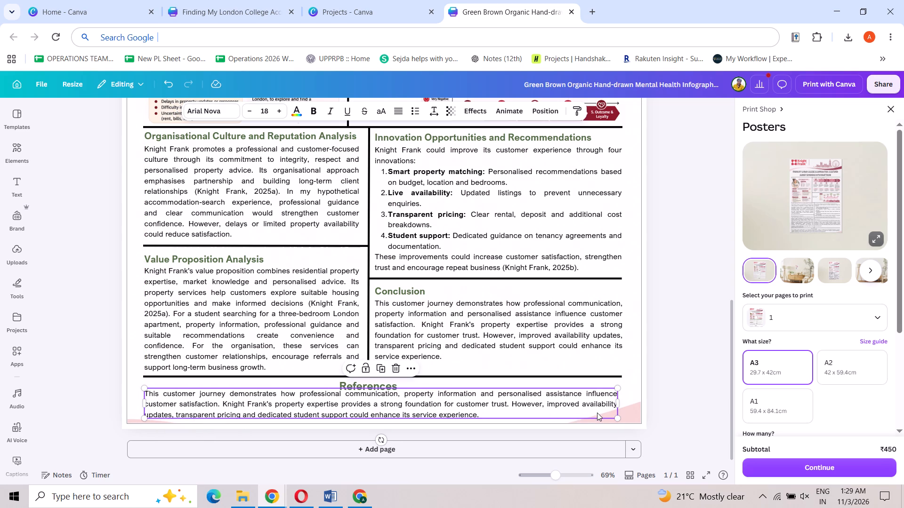
left_click(617, 405)
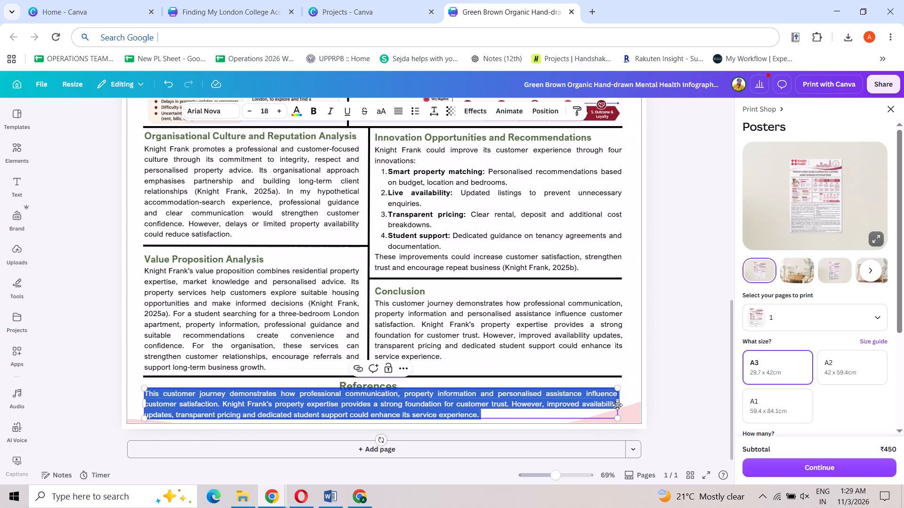
left_click(622, 405)
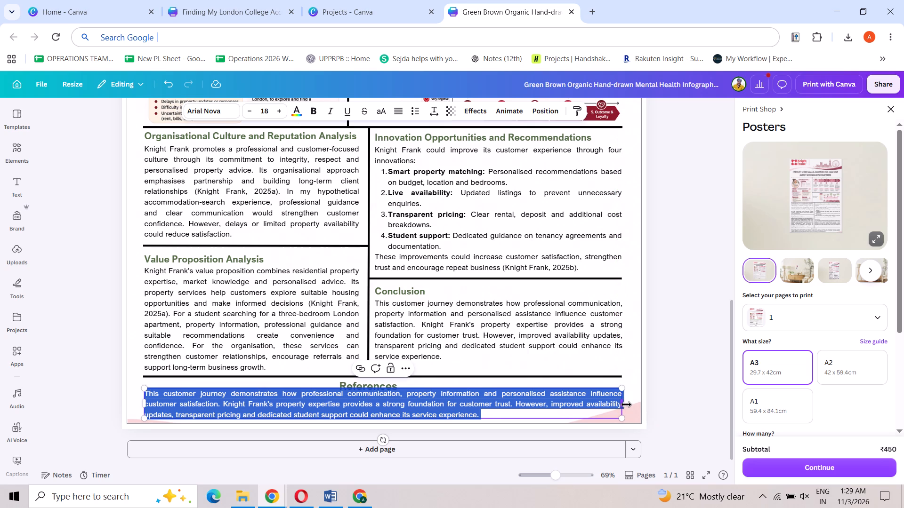
Trim the Conclusion paragraph box slightly so its right edge lines up with the end of the divider.
left_click(613, 350)
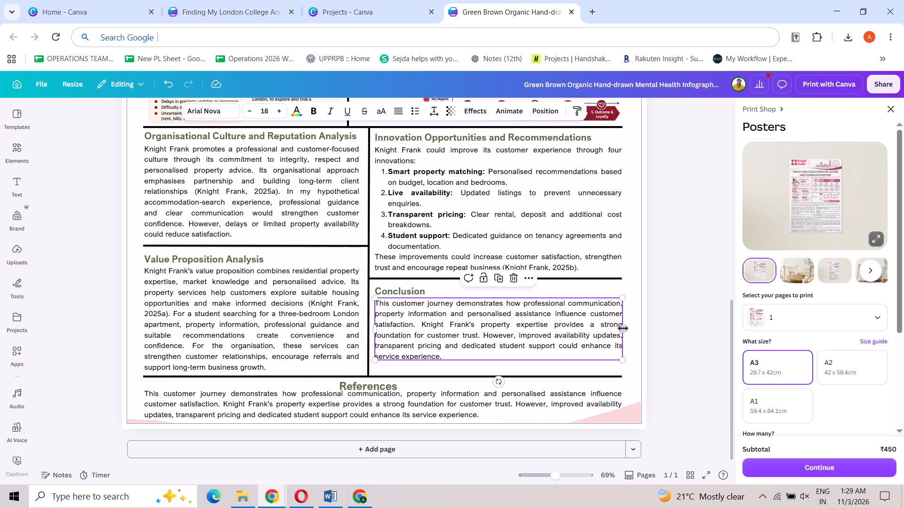
left_click(623, 329)
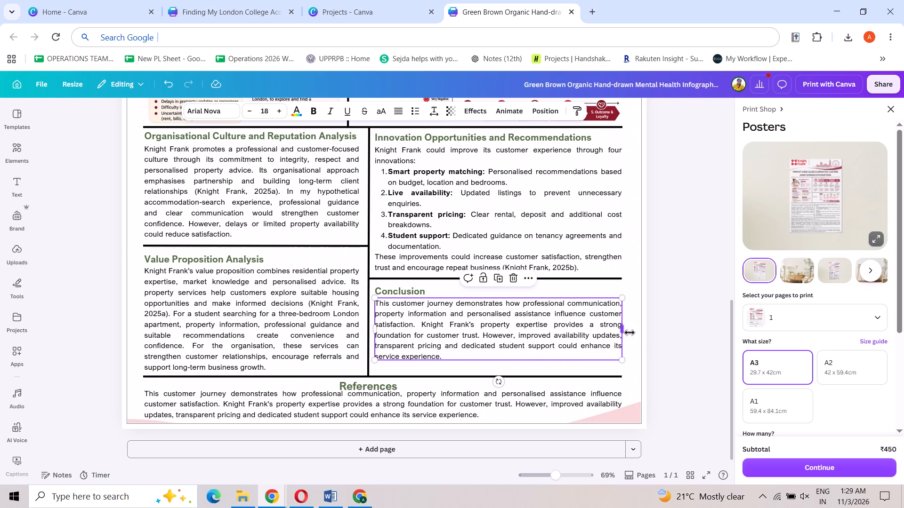
left_click(635, 360)
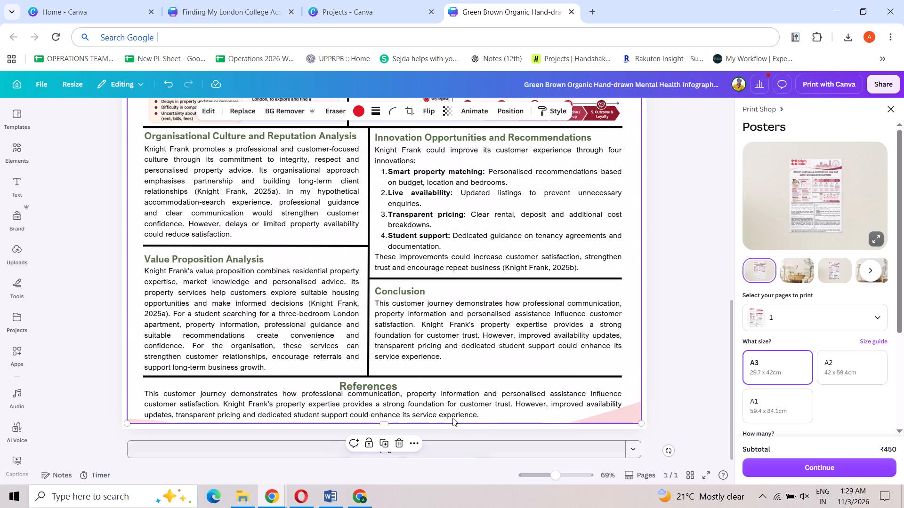
Nudge the "References" heading up towards the divider and shift the paragraph beneath it down slightly to clear the heading.
left_click(451, 412)
left_click(487, 384)
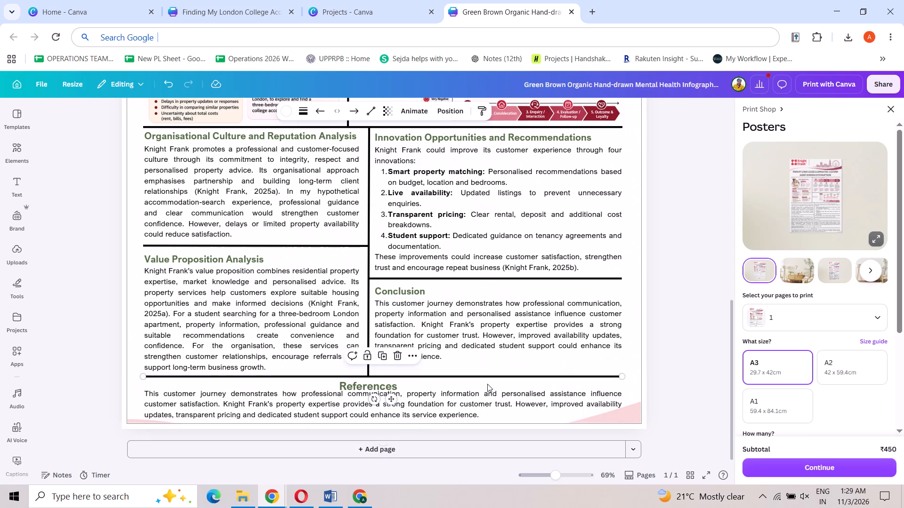
left_click(391, 386)
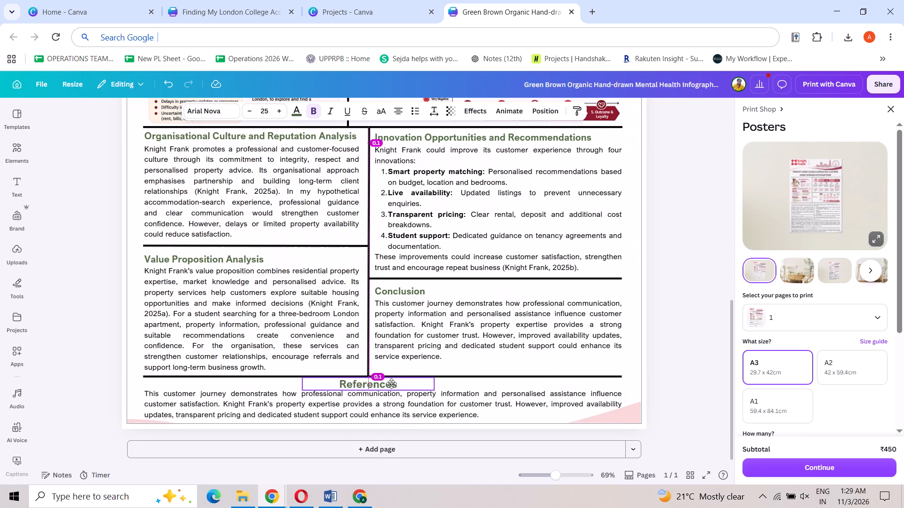
left_click(458, 386)
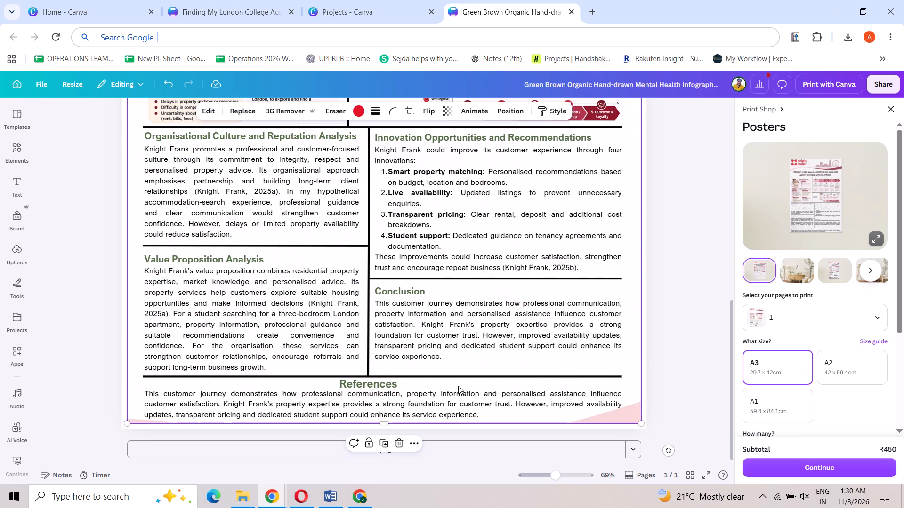
left_click(419, 401)
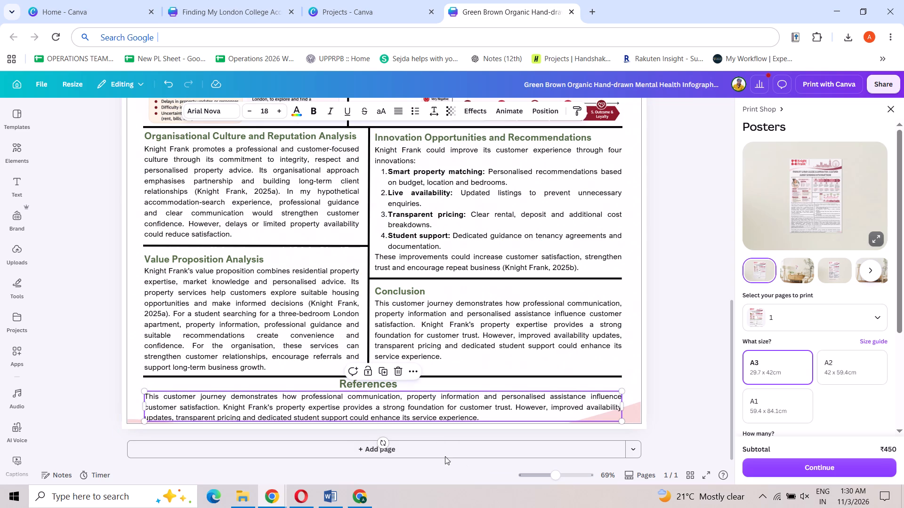
left_click(467, 433)
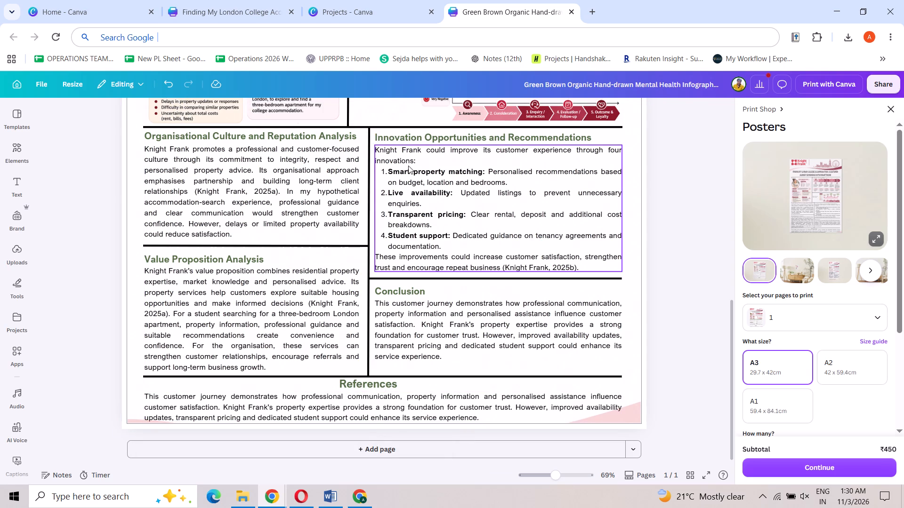
left_click(252, 497)
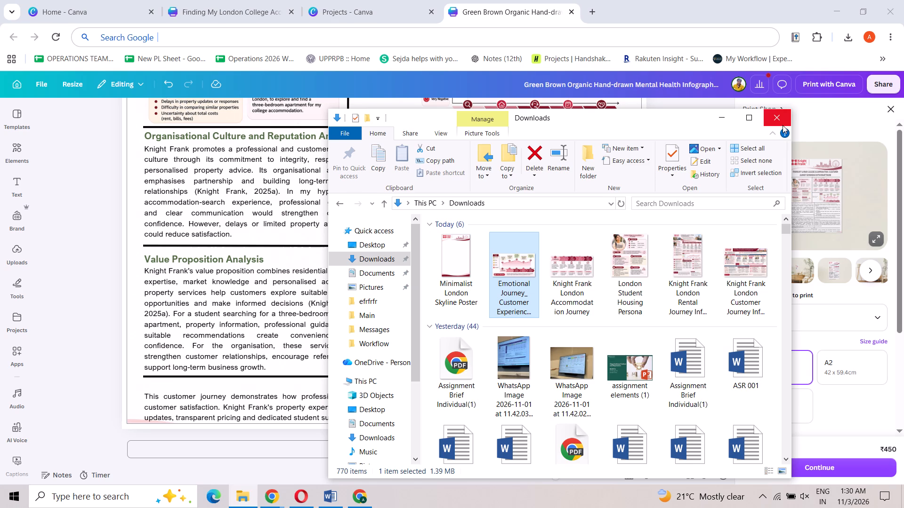
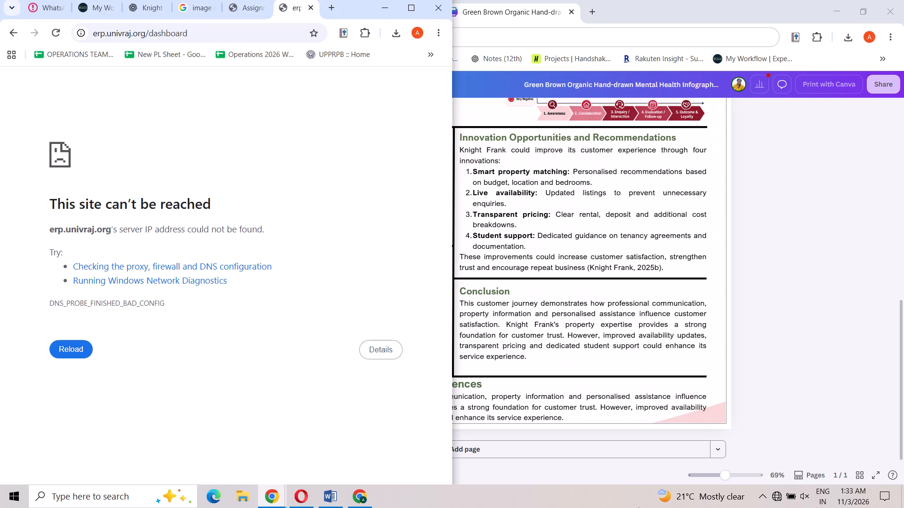
Connect the computer to the Wi-Fi network "vivo X200 FE", keeping automatic connection enabled.
left_click(776, 497)
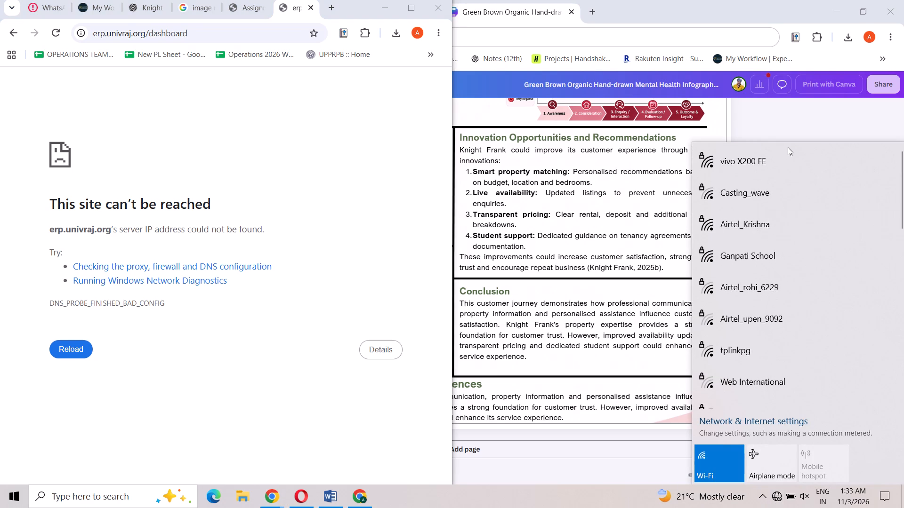
left_click(773, 158)
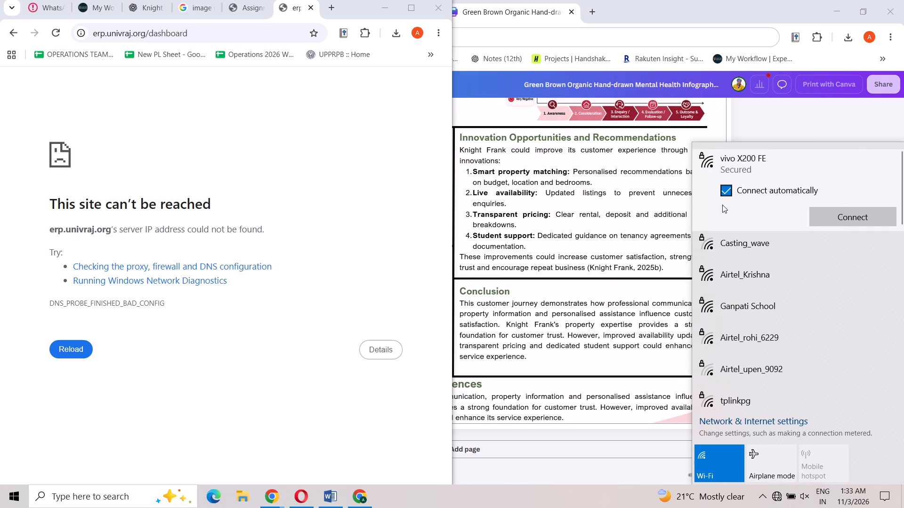
left_click(828, 212)
left_click(288, 336)
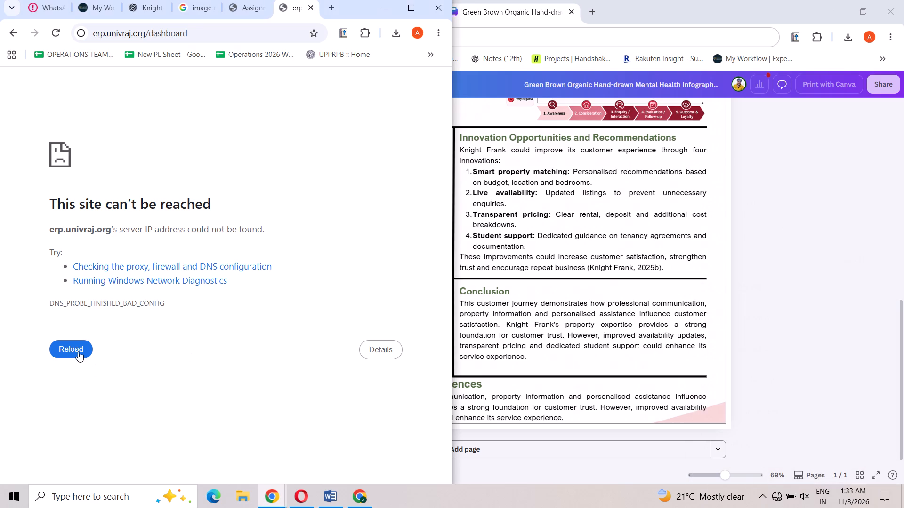
Reload the University of Rajasthan ERP page and log in to the student account.
left_click(78, 350)
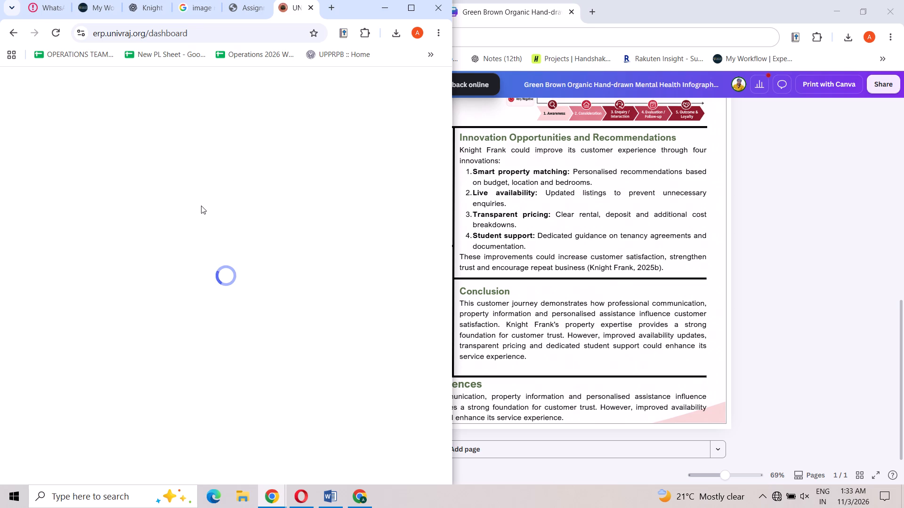
scroll(273, 329, "down", 9)
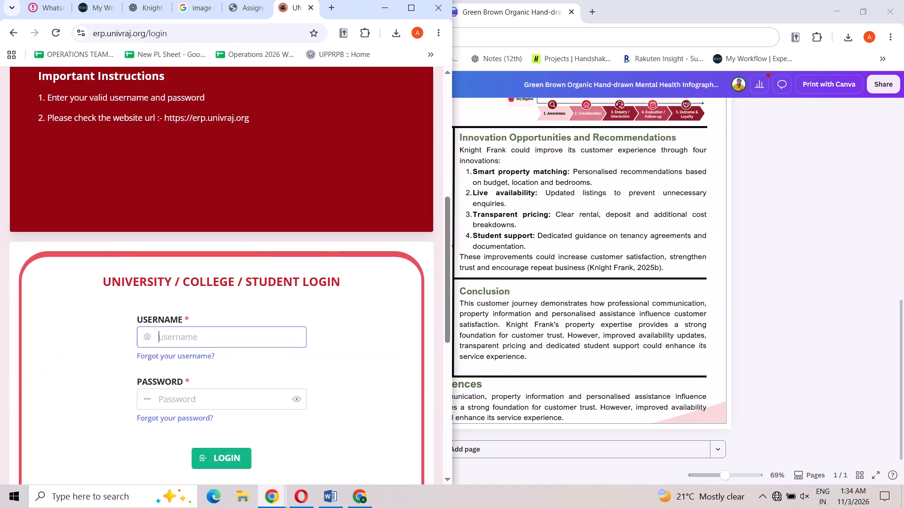
scroll(273, 329, "up", 4)
left_click(224, 283)
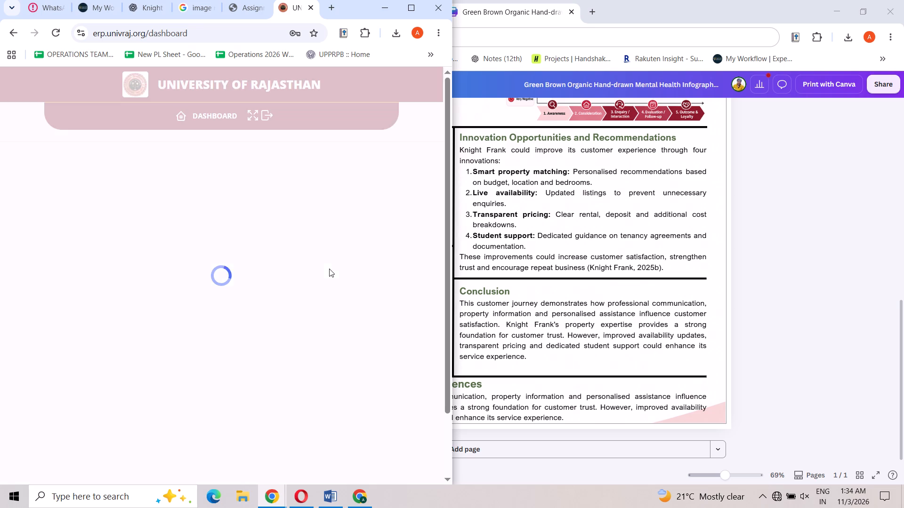
Open the exam form section from the student activities on the university dashboard.
scroll(281, 206, "down", 3)
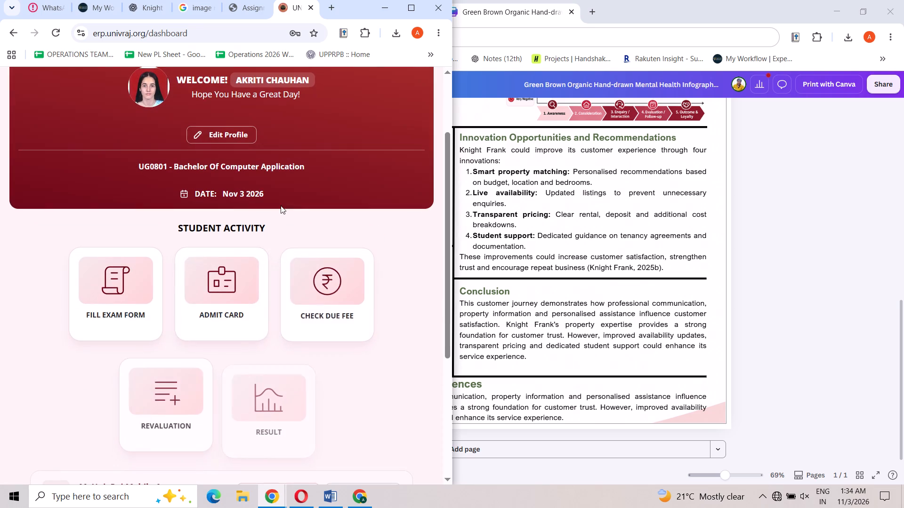
left_click(117, 314)
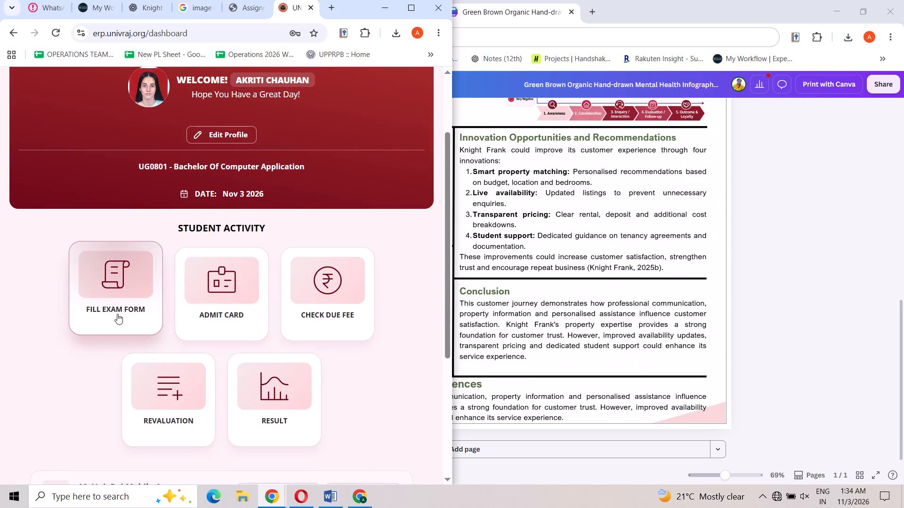
left_click(224, 140)
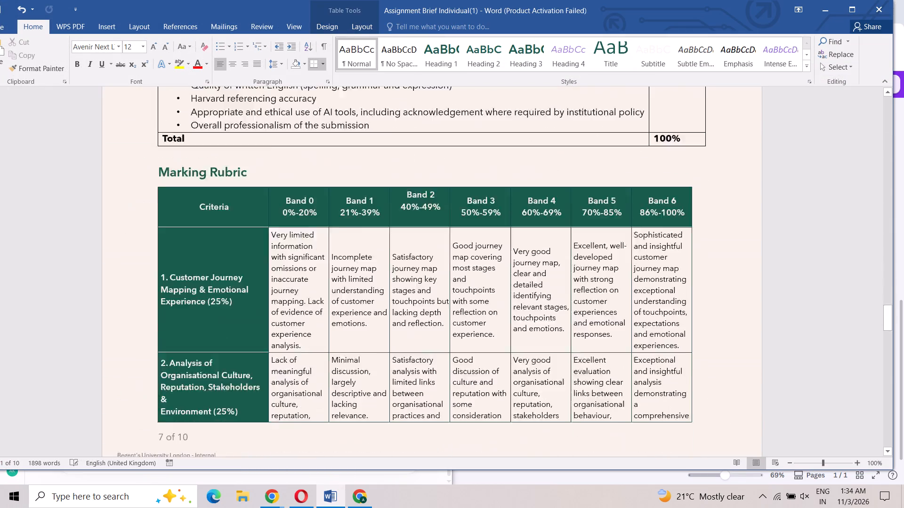
scroll(397, 419, "down", 14)
key("ctrl+n")
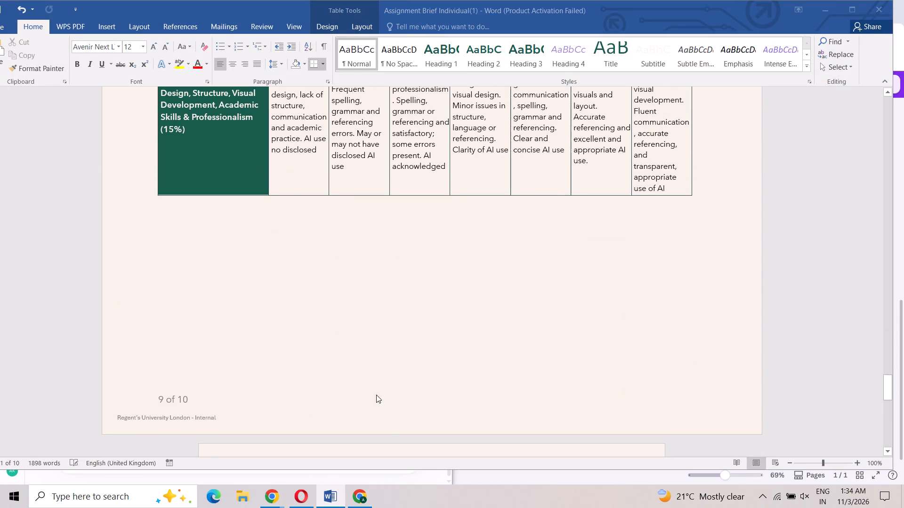
key("ctrl+v")
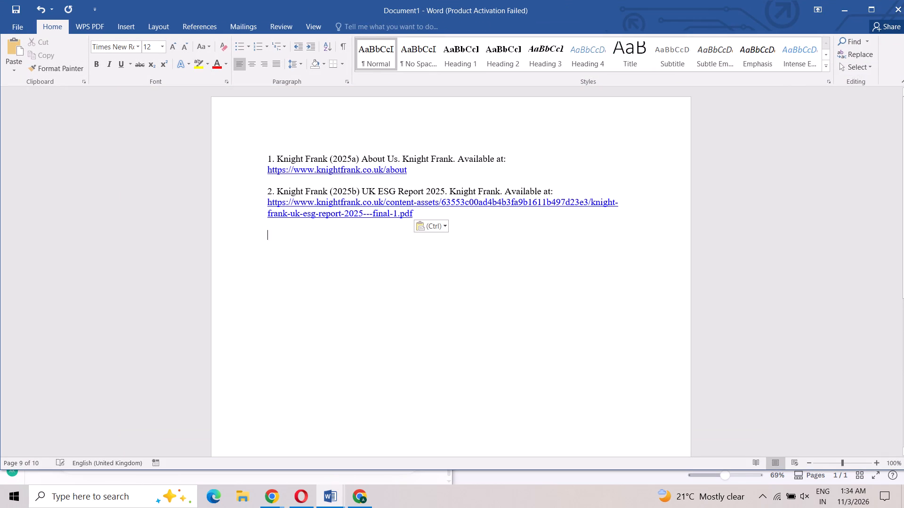
key("ctrl+z")
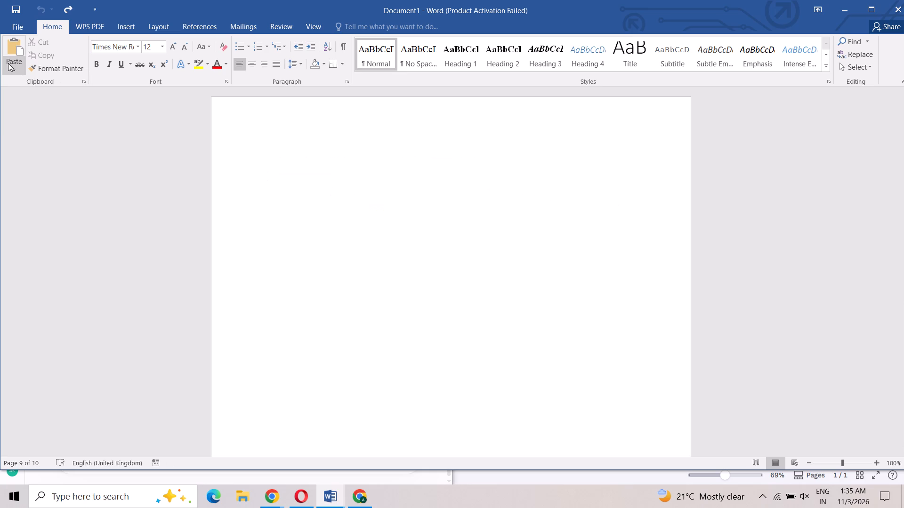
left_click(8, 63)
left_click(42, 98)
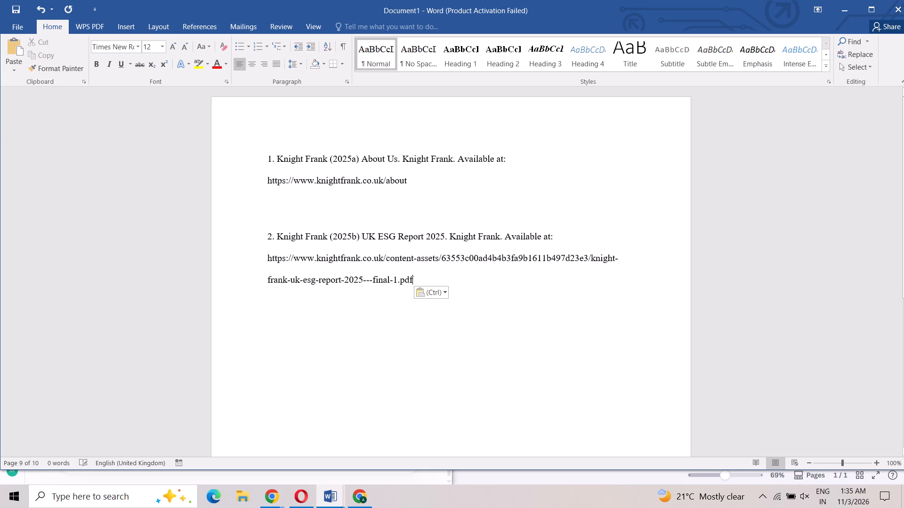
Delete the blank line between the two references.
left_click(344, 214)
key("BackSpace")
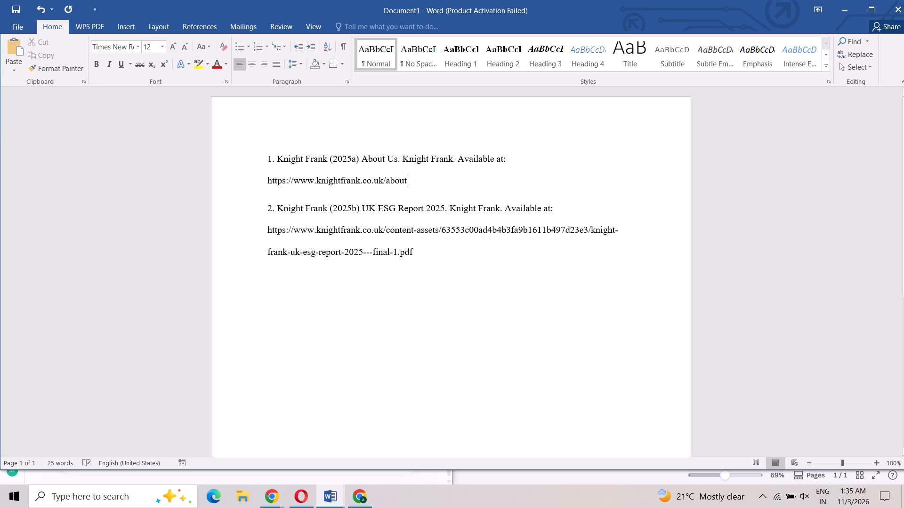
Turn the UK ESG Report URL and the About Us URL into live hyperlinks.
left_click(446, 257)
key("space")
key("space")
left_click(421, 183)
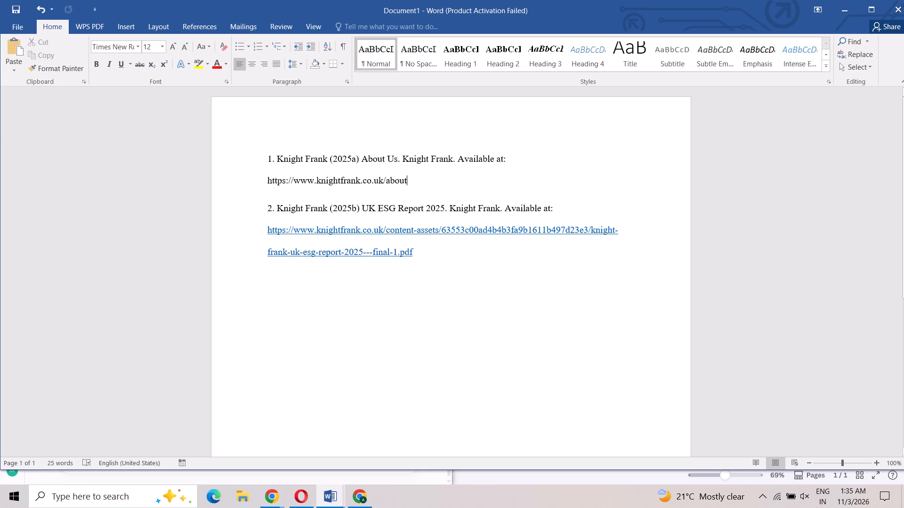
key("space")
Inspect the link address behind the About Us and UK ESG Report hyperlinks without changing either.
left_click(355, 179)
right_click(355, 179)
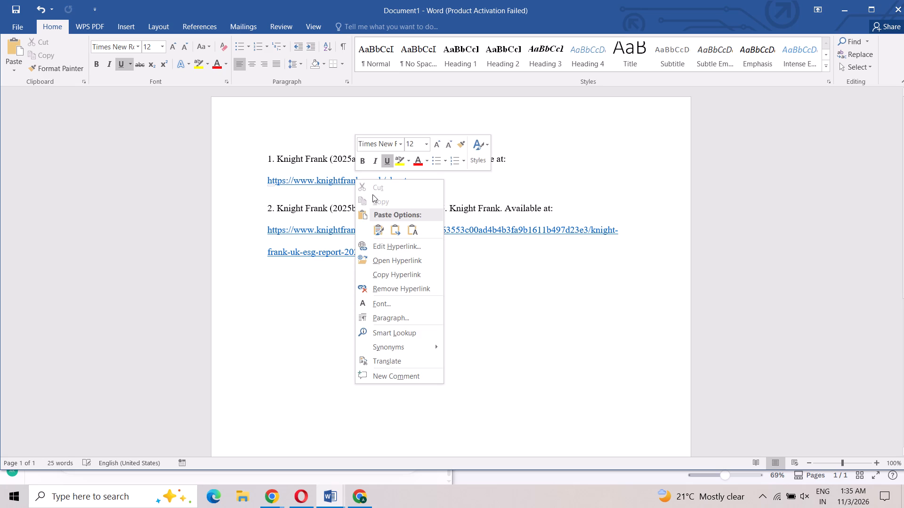
left_click(381, 250)
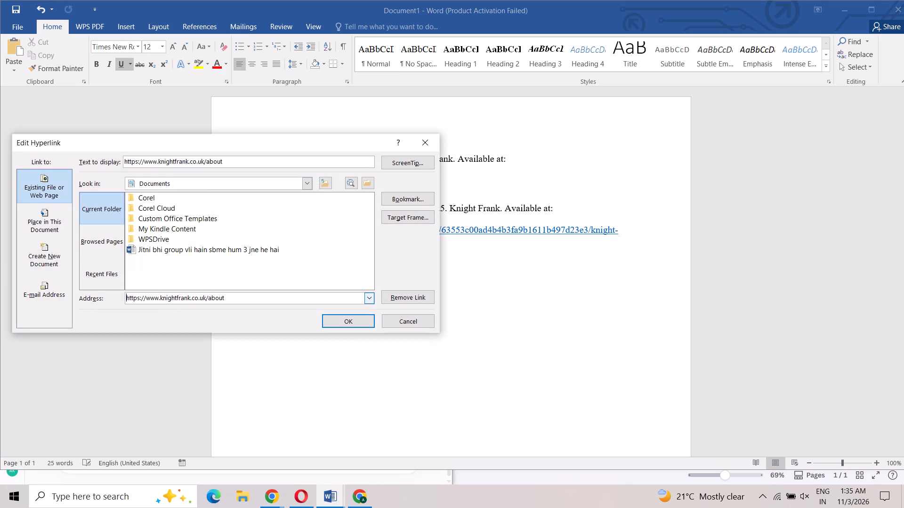
left_click(309, 302)
left_click(323, 317)
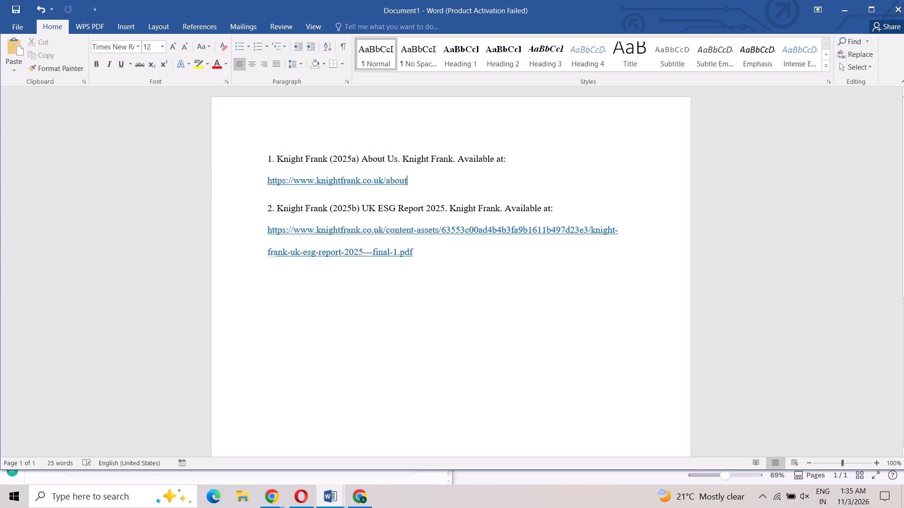
left_click(357, 242)
right_click(357, 242)
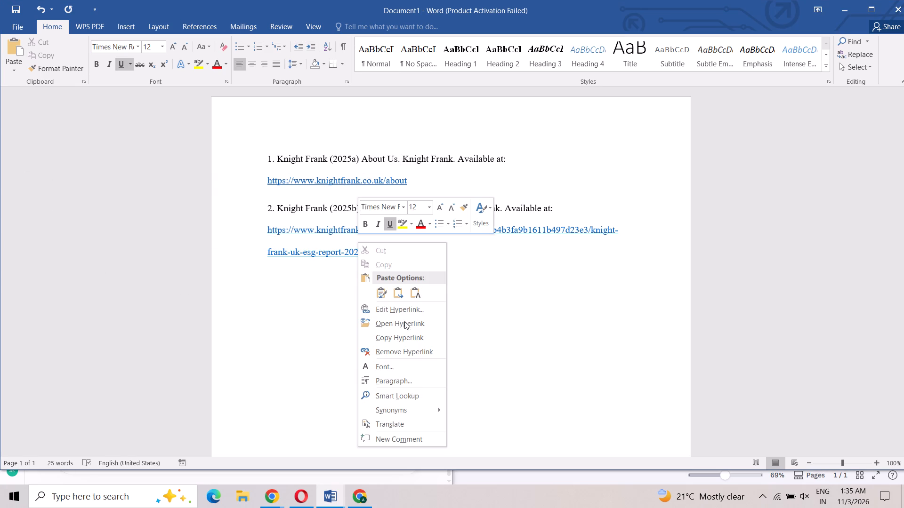
left_click(407, 308)
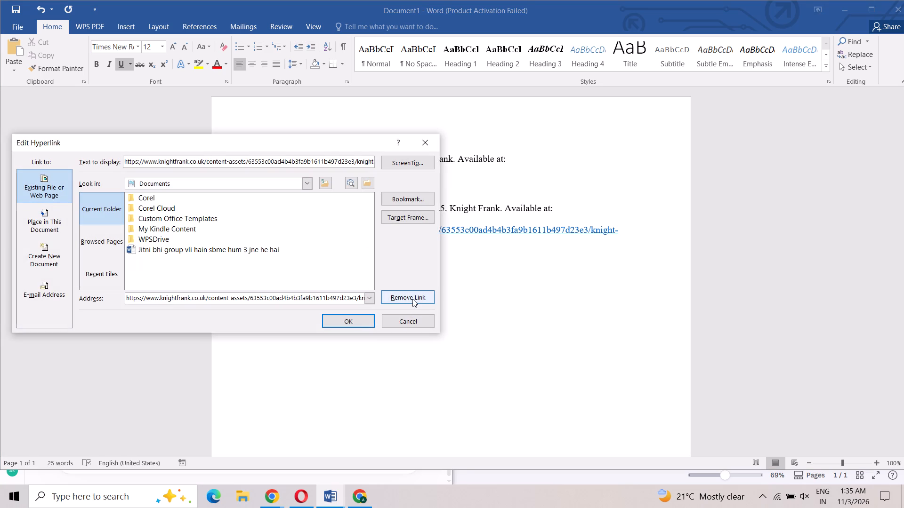
left_click_drag(326, 299, 415, 308)
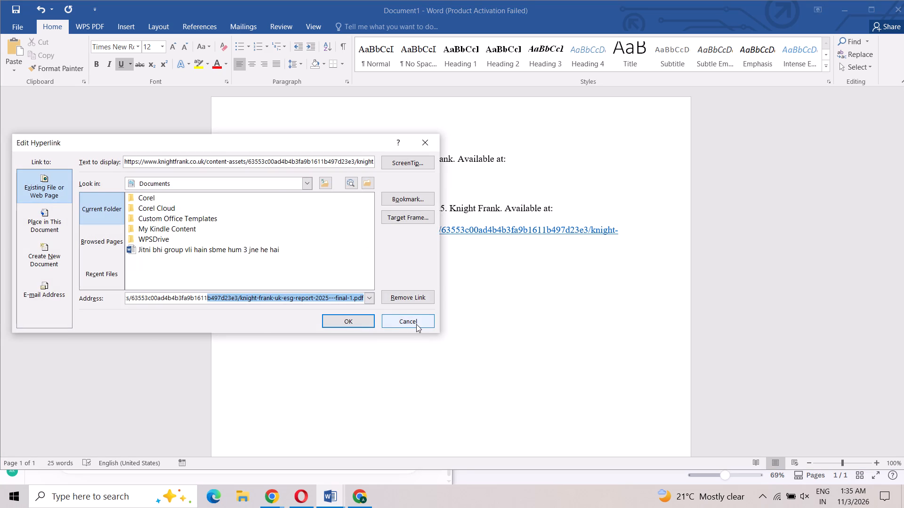
left_click(416, 324)
Copy the UK ESG Report URL from the Word document and open it in Chrome, replacing the image ratios search page, to check the link.
left_click_drag(427, 254, 276, 241)
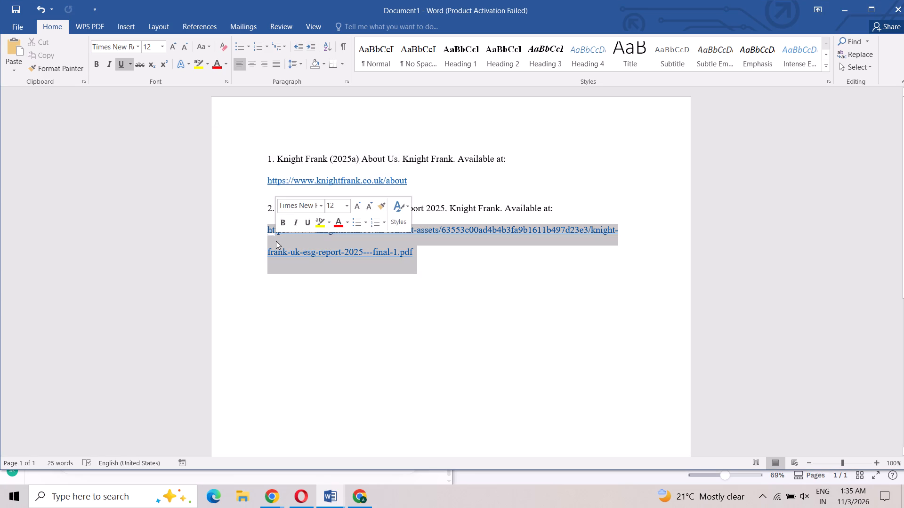
right_click(295, 246)
left_click(315, 267)
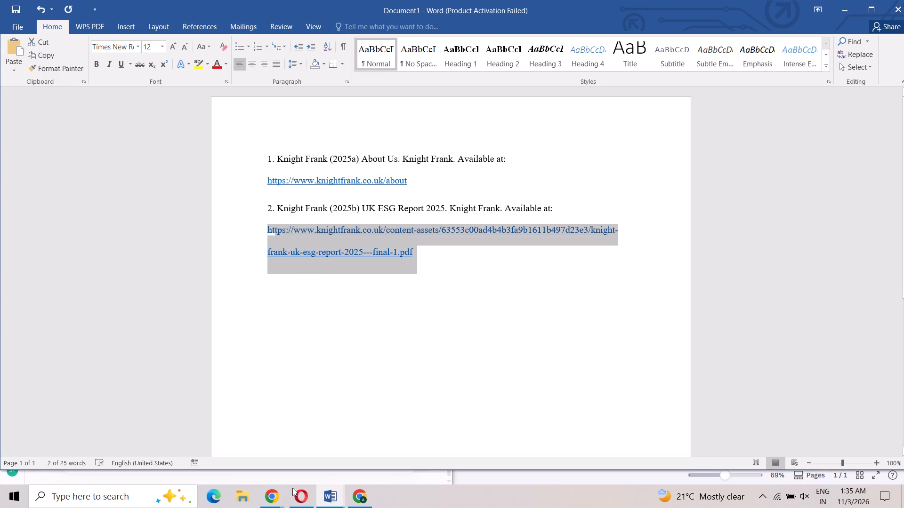
left_click(271, 500)
left_click(219, 455)
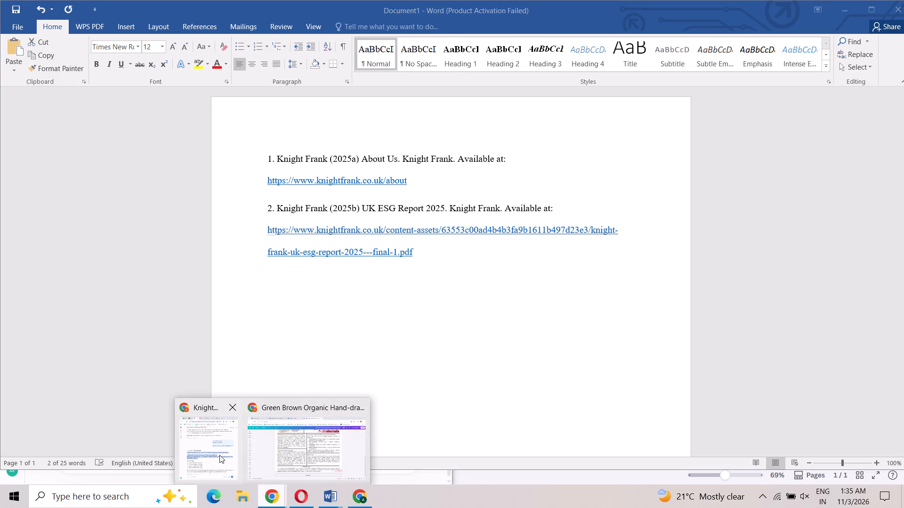
left_click(295, 9)
left_click(257, 21)
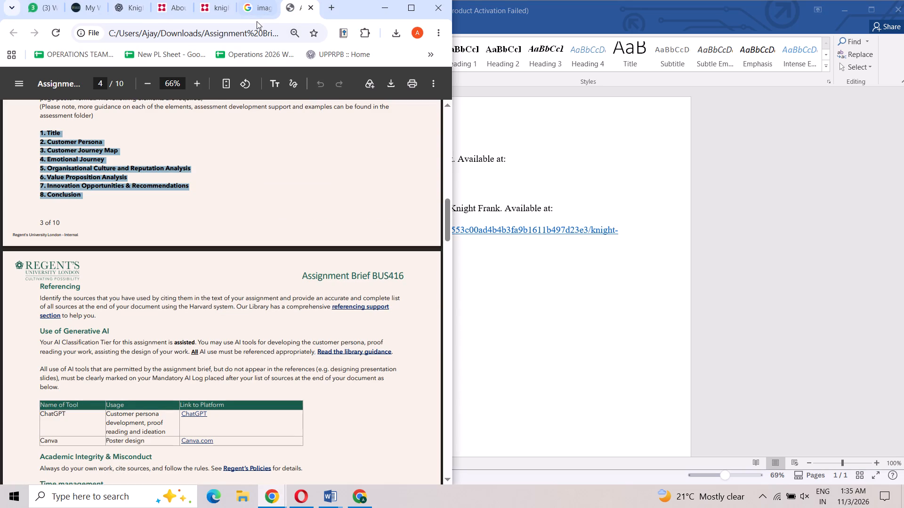
left_click(254, 11)
left_click(249, 20)
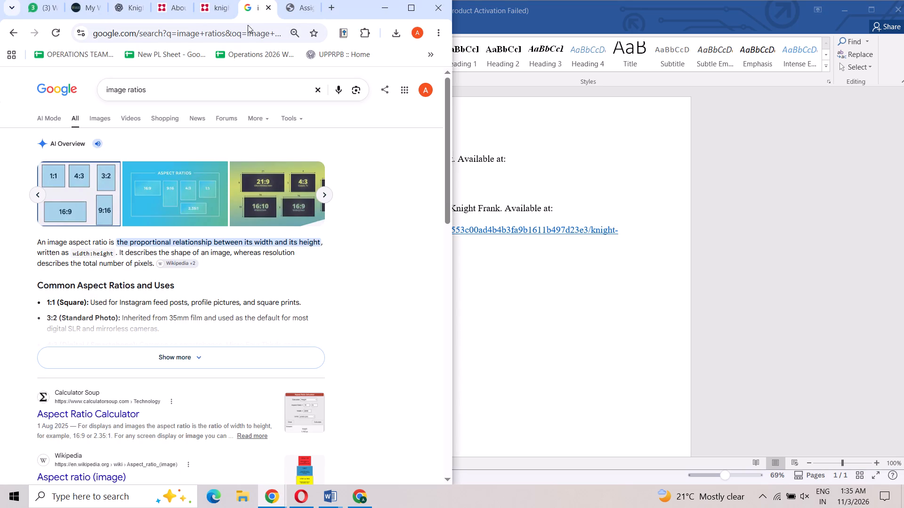
left_click(246, 29)
key("ctrl+alt+v")
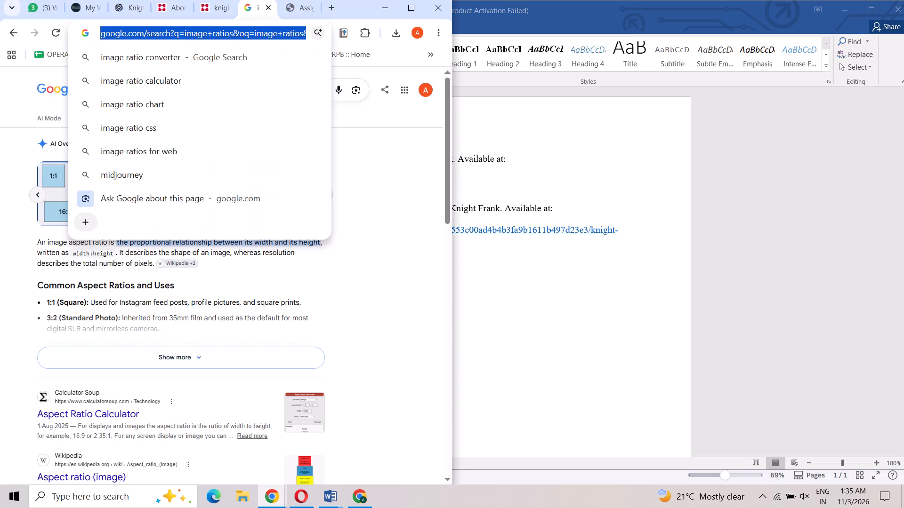
key("ctrl+v")
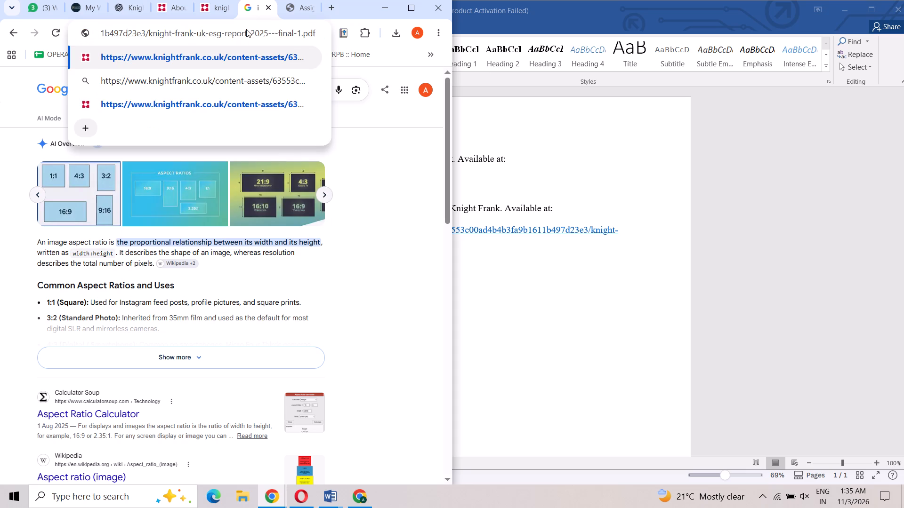
key("Return")
left_click(246, 29)
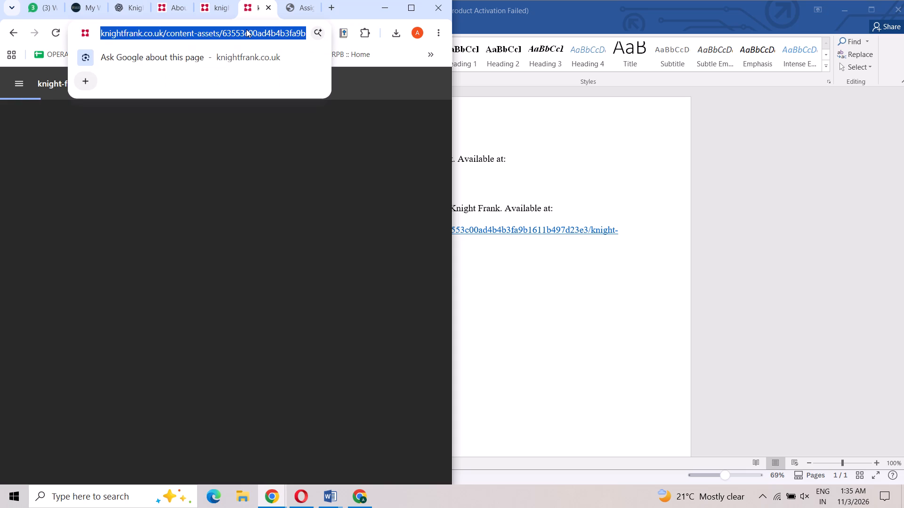
left_click(222, 156)
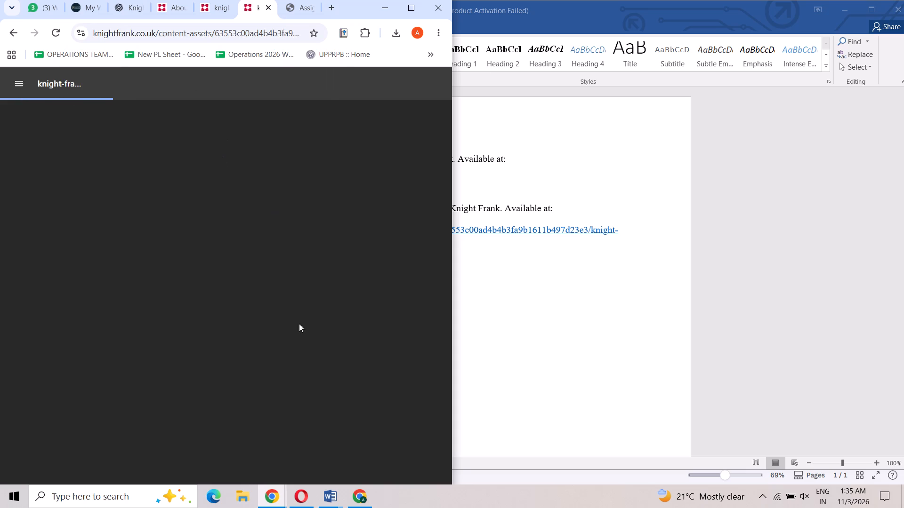
Delete the list numbers "1." and "2." in front of the Knight Frank (2025a) and (2025b) references in the Word document.
left_click(574, 233)
left_click(428, 218)
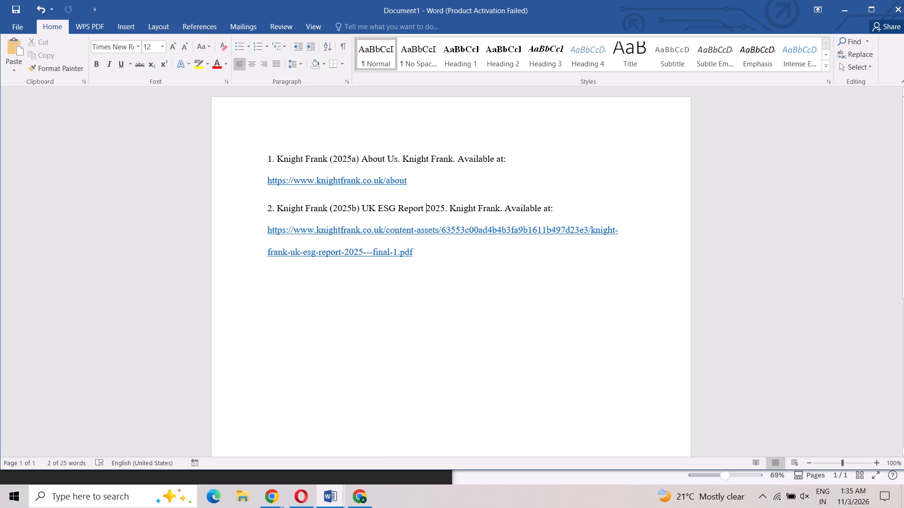
left_click(266, 214)
key("Delete")
key("Delete")
key("Delete")
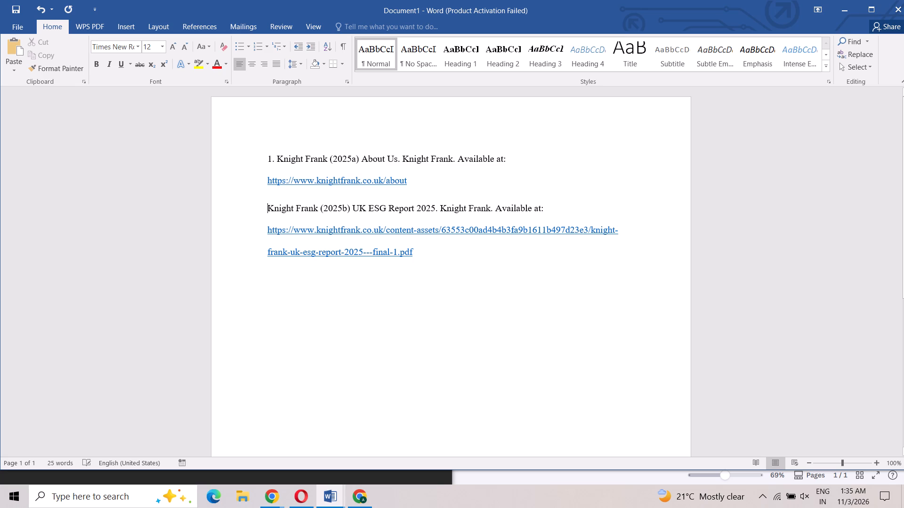
left_click(265, 153)
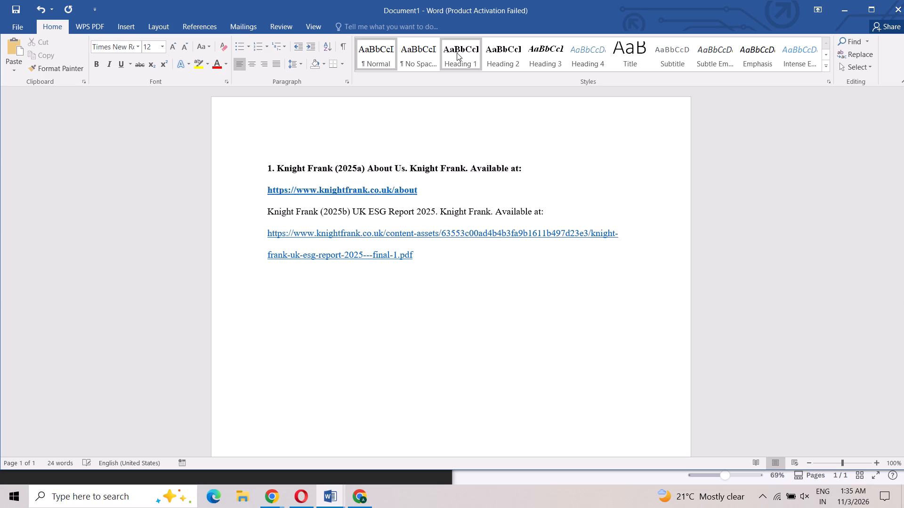
key("Delete")
key("Delete")
key("Delete")
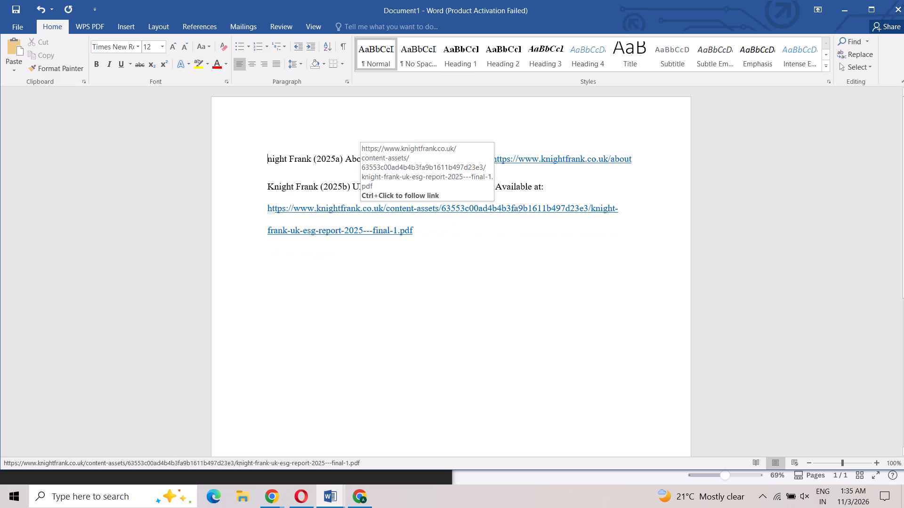
key("ctrl+z")
Cut both Knight Frank references with their hyperlinks out of the Word document.
left_click_drag(270, 165, 367, 217)
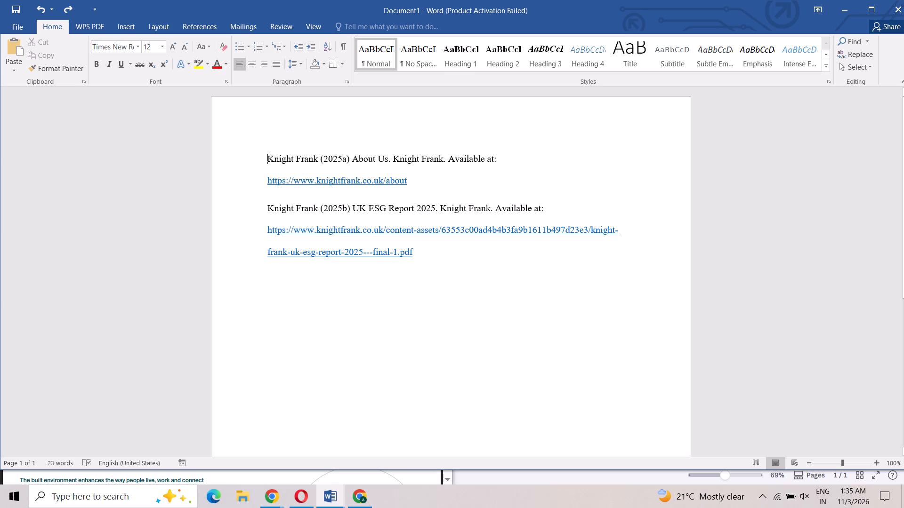
left_click_drag(367, 217, 411, 249)
key("ctrl+x")
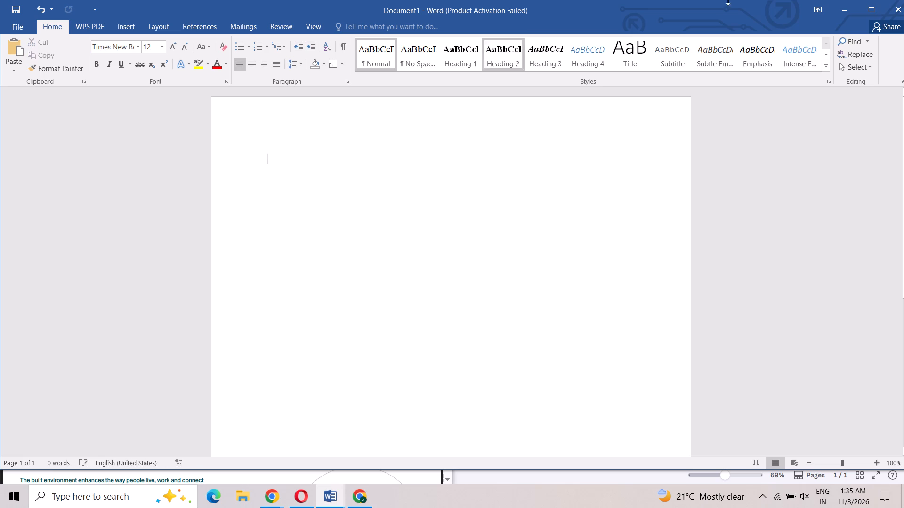
Close the emptied Document1 and the Assignment Brief Individual(1) document in Word without saving.
left_click(897, 0)
left_click(898, 7)
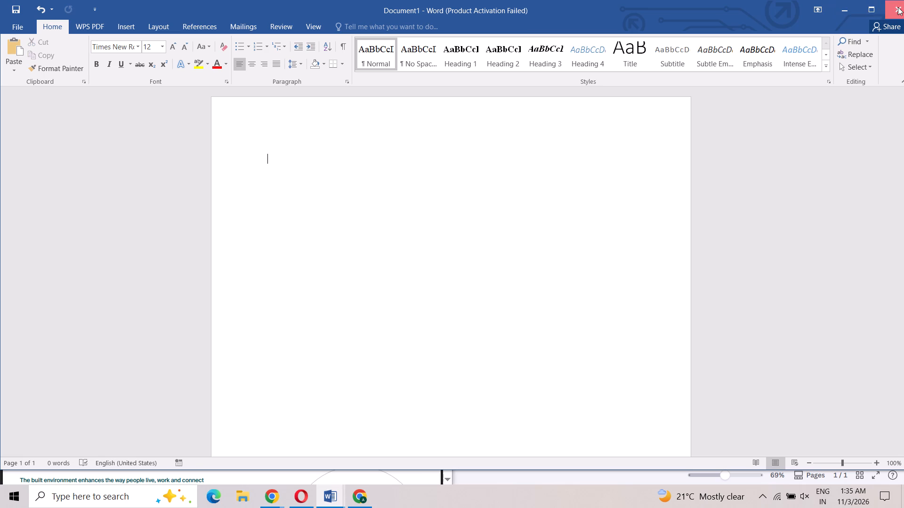
left_click(456, 278)
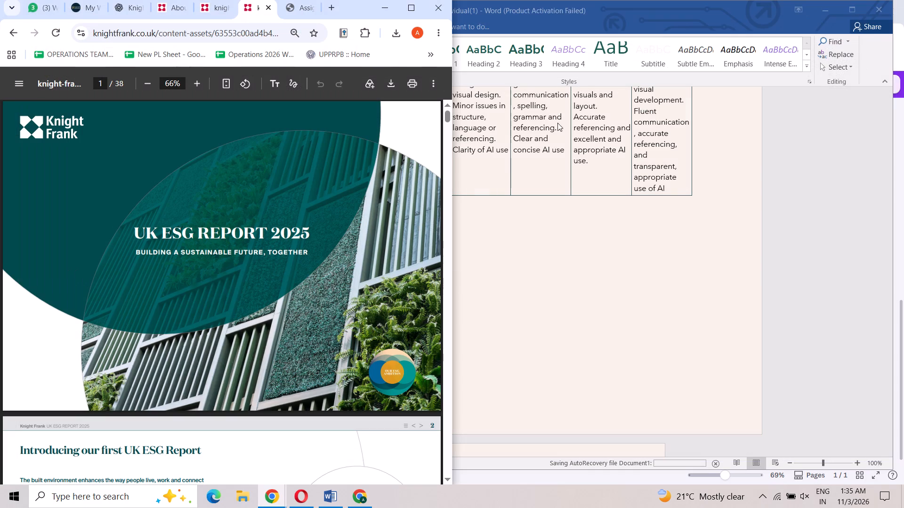
left_click(739, 0)
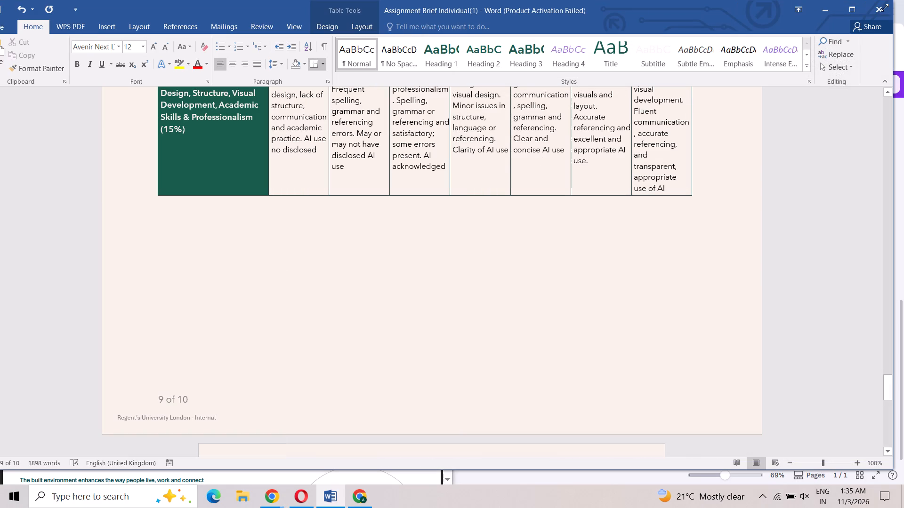
left_click(885, 8)
left_click(460, 267)
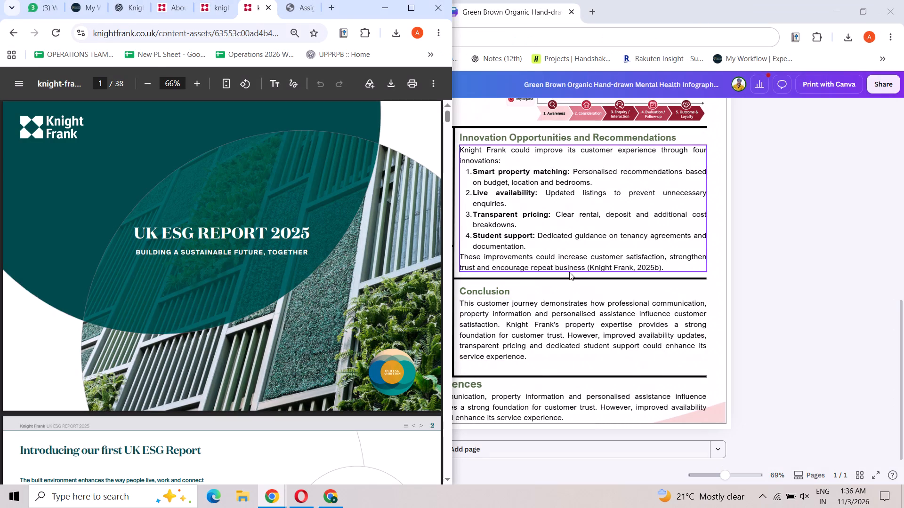
In the Canva poster, replace all placeholder text under the References heading with the two cut Knight Frank references.
left_click(565, 336)
double_click(404, 397)
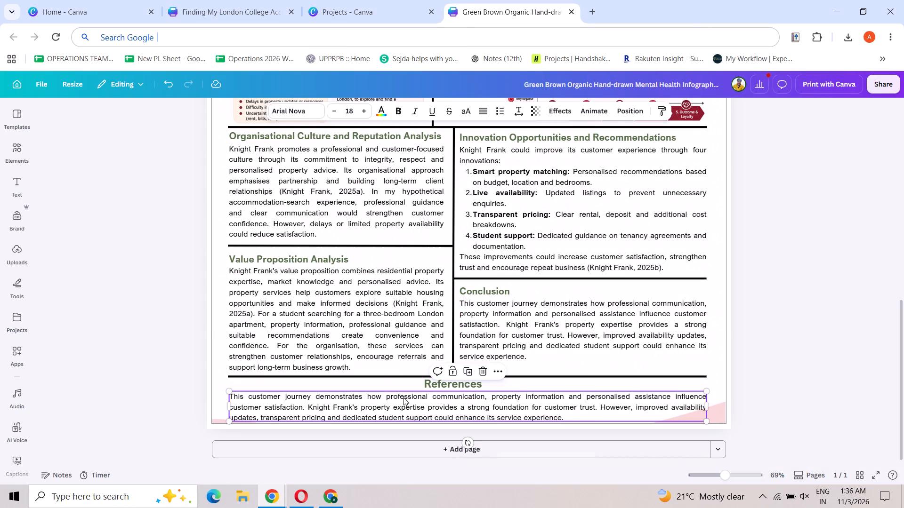
key("ctrl+v")
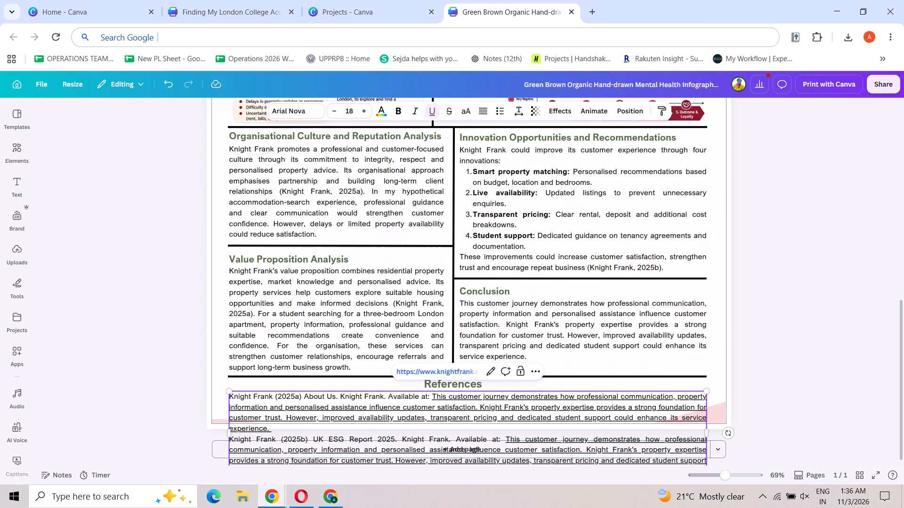
left_click(379, 398)
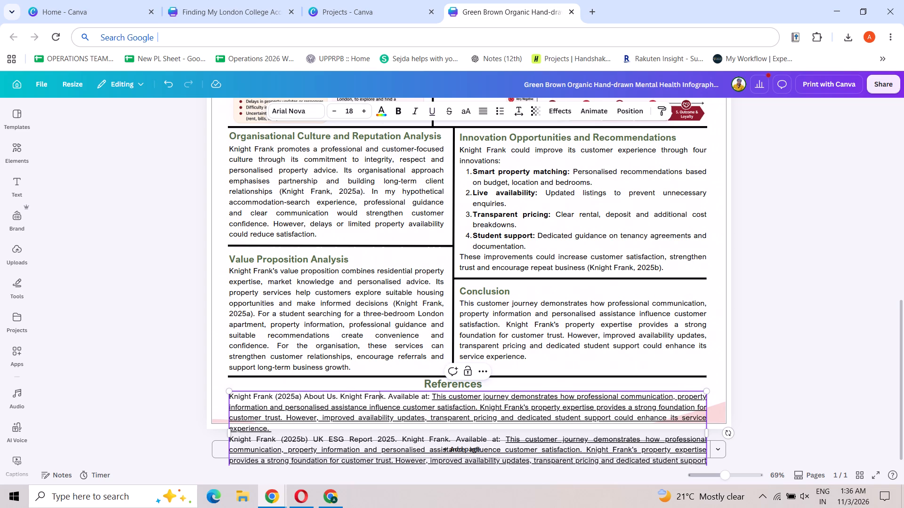
key("ctrl+a")
key("BackSpace")
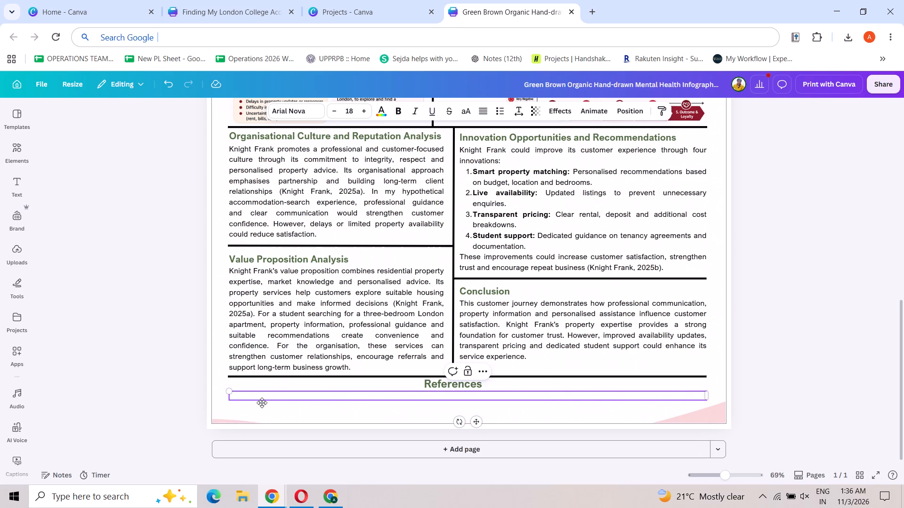
key("ctrl+v")
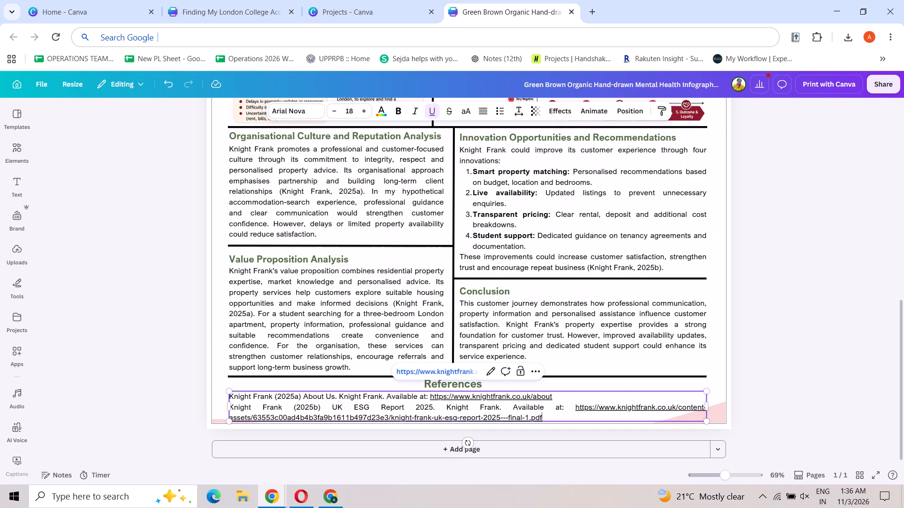
Delete the words "Available at:" from the Knight Frank (2025b) reference.
left_click_drag(515, 409, 577, 410)
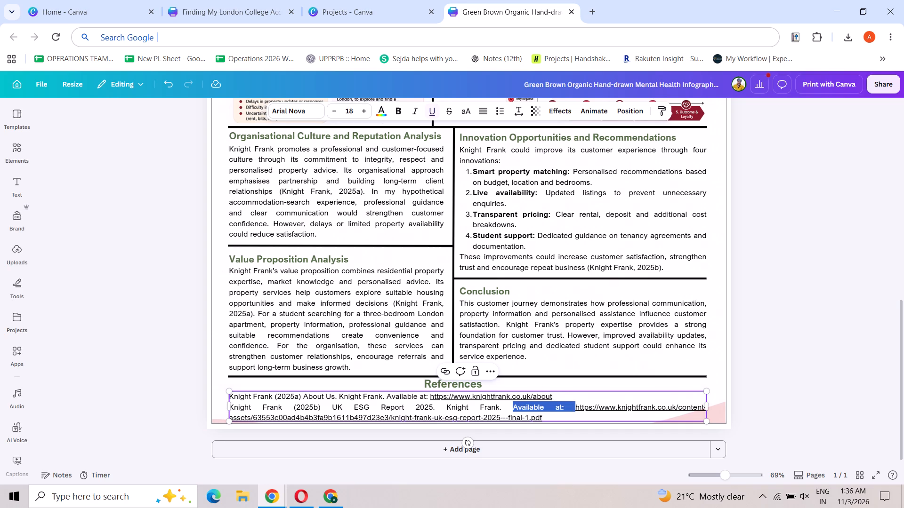
key("BackSpace")
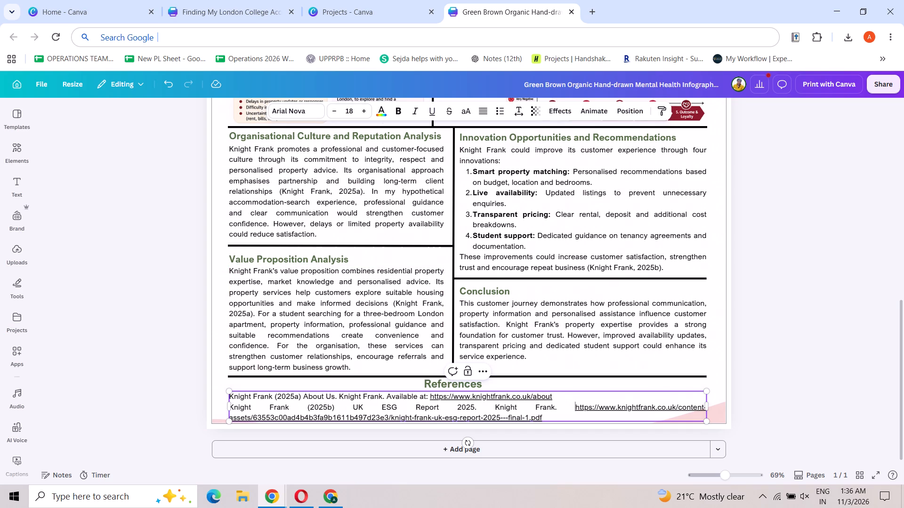
Change the references text box from justified to left-aligned.
left_click(291, 390)
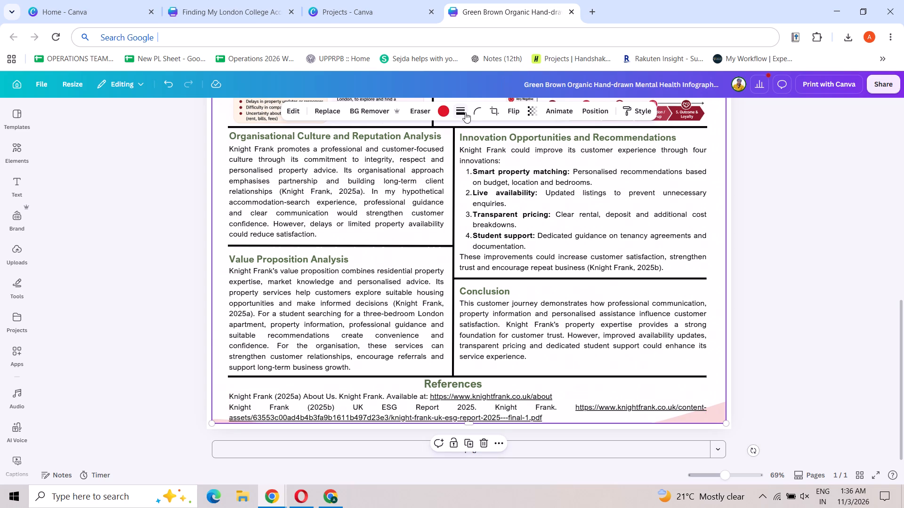
left_click(248, 413)
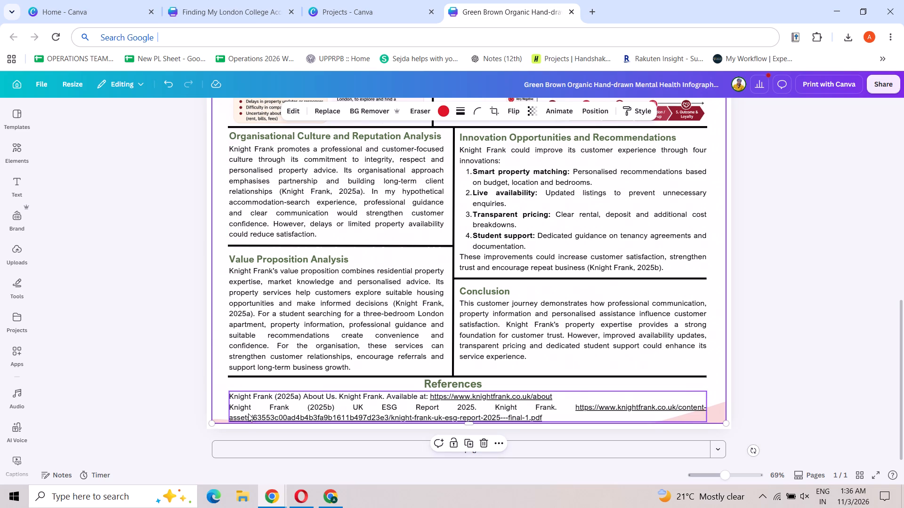
left_click(228, 390)
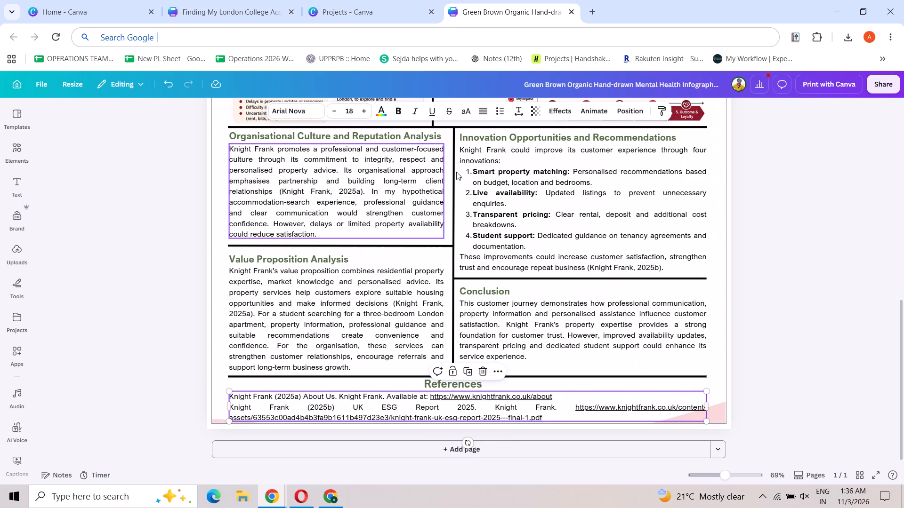
left_click(480, 104)
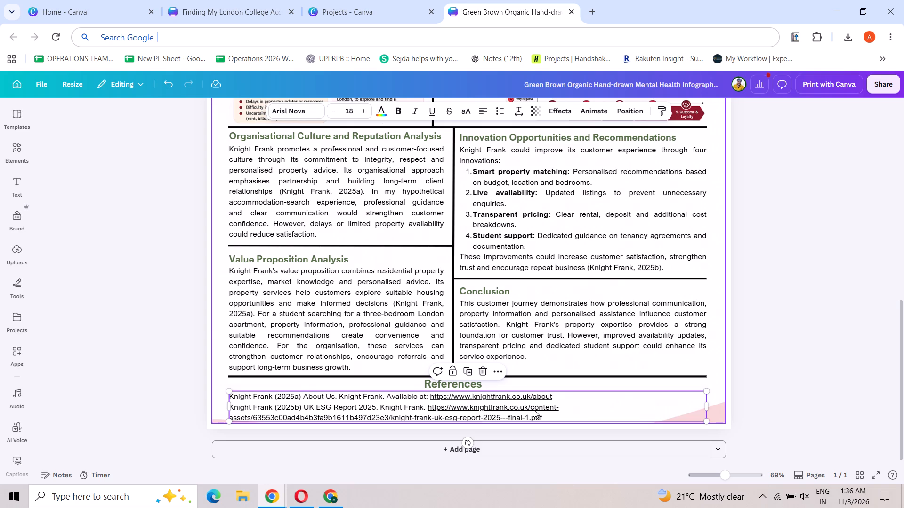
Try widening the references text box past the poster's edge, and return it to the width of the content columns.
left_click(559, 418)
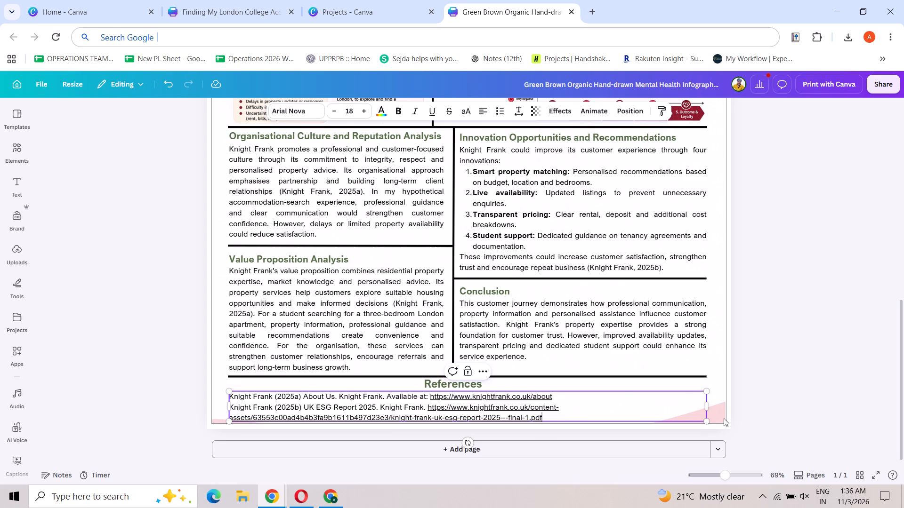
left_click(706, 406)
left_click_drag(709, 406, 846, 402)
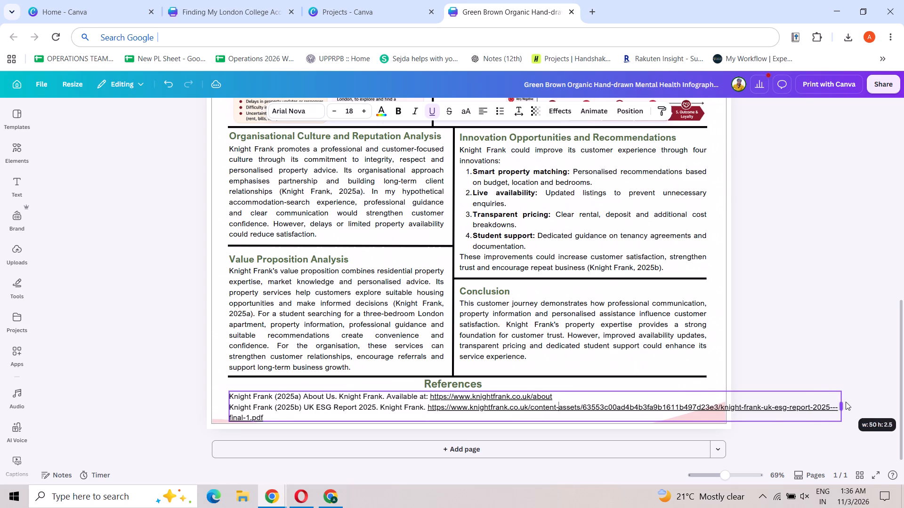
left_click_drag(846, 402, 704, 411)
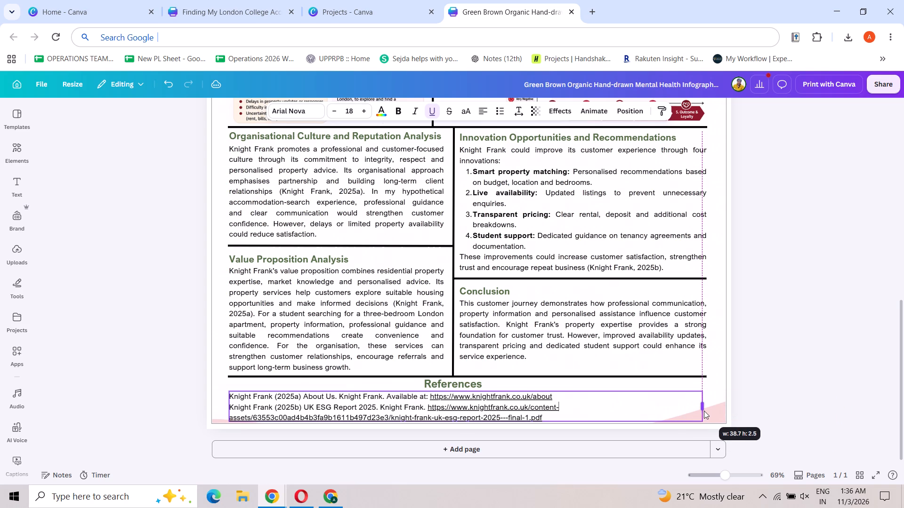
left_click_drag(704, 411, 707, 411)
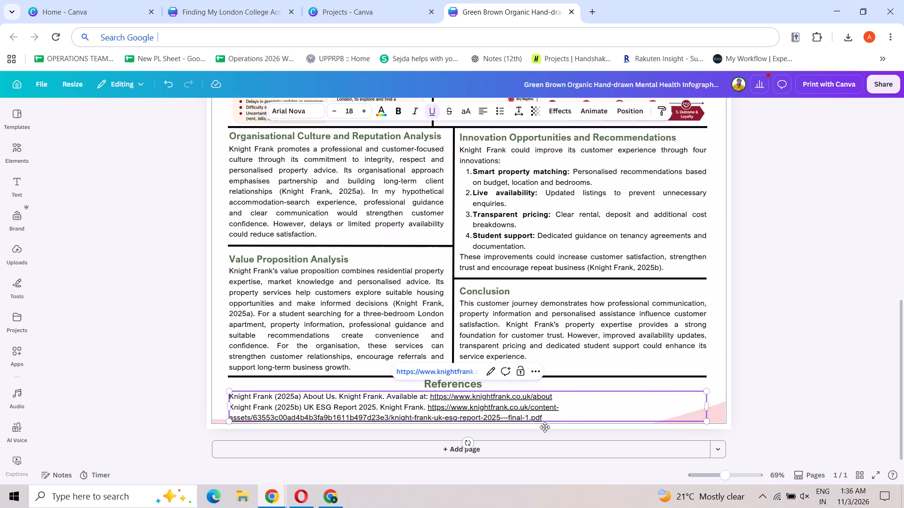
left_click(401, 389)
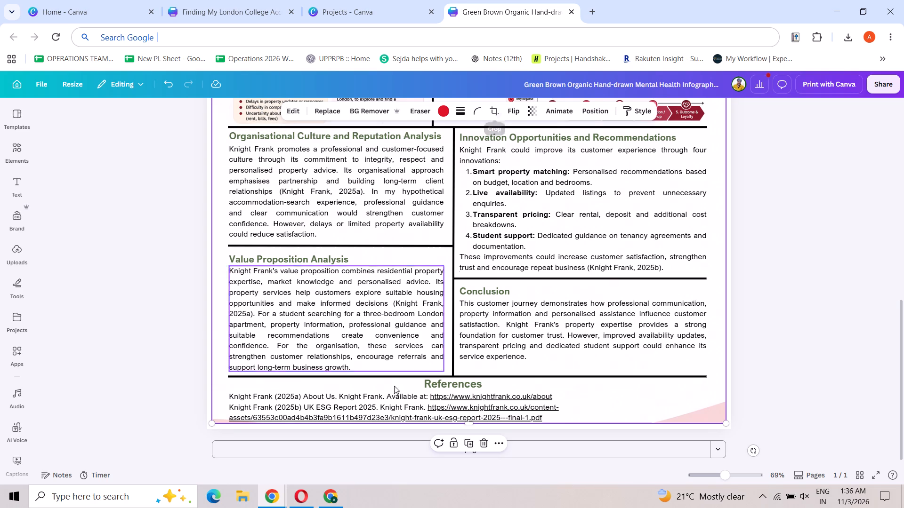
Reduce the font size of the two Knight Frank references under the References heading to 14.
left_click(378, 403)
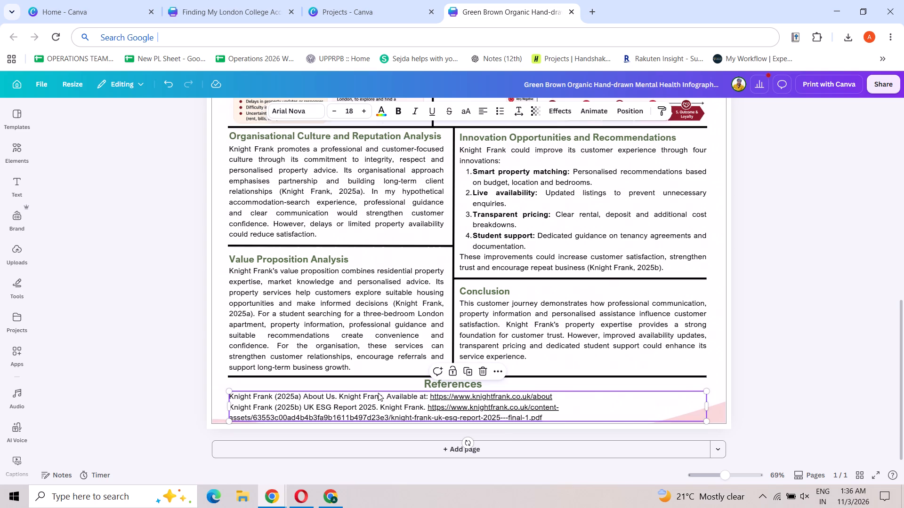
left_click(378, 393)
left_click(384, 391)
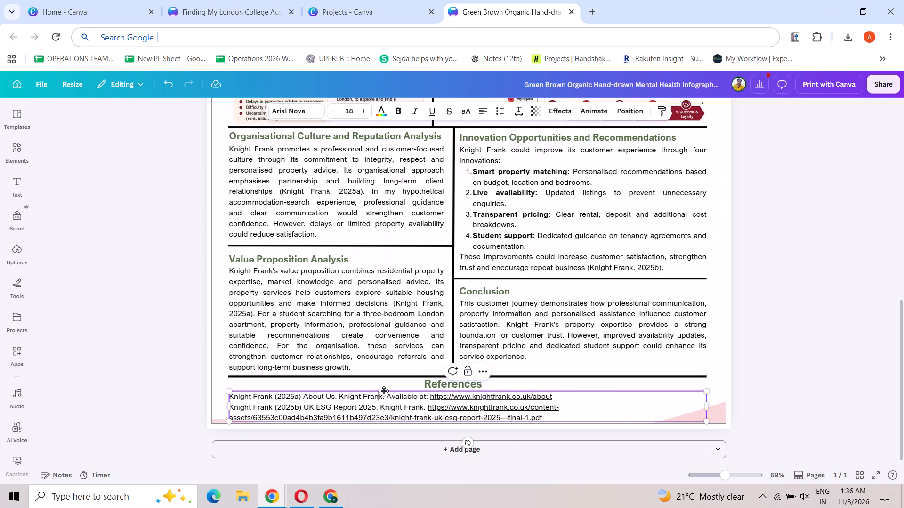
left_click(383, 393)
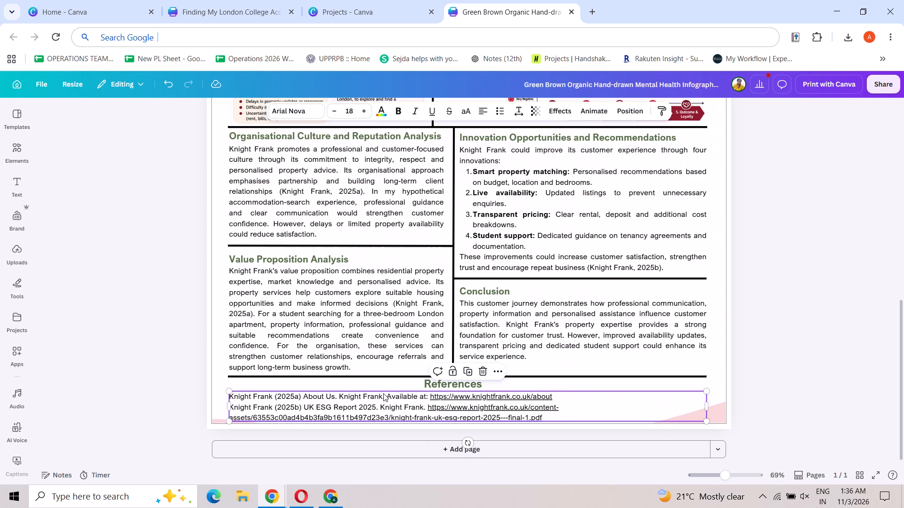
left_click(334, 113)
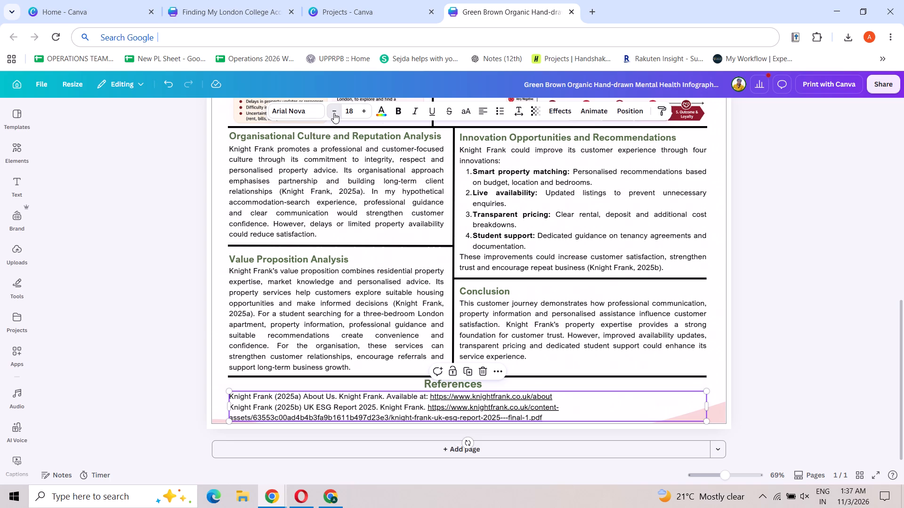
left_click(334, 113)
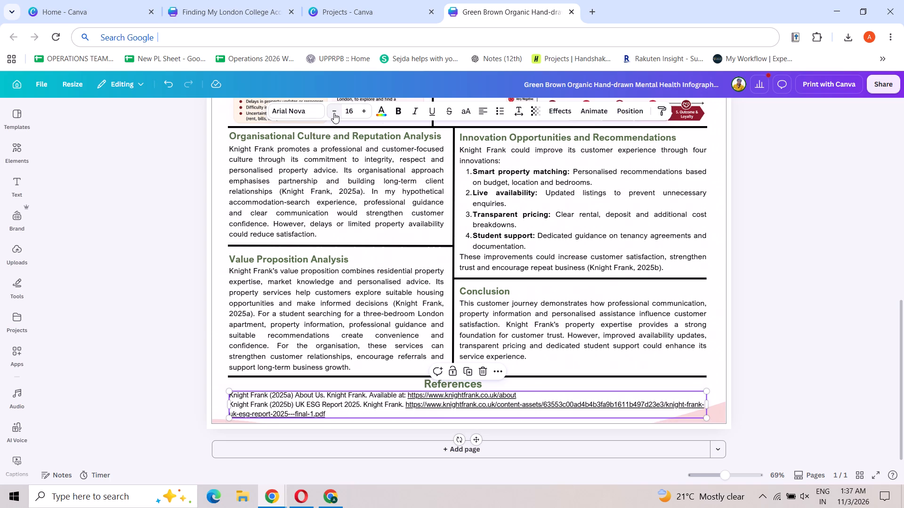
left_click(334, 113)
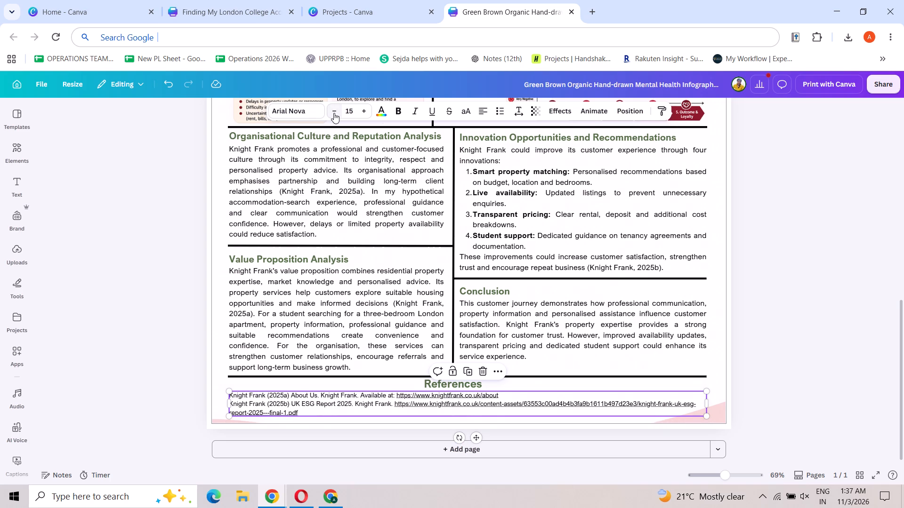
left_click(334, 113)
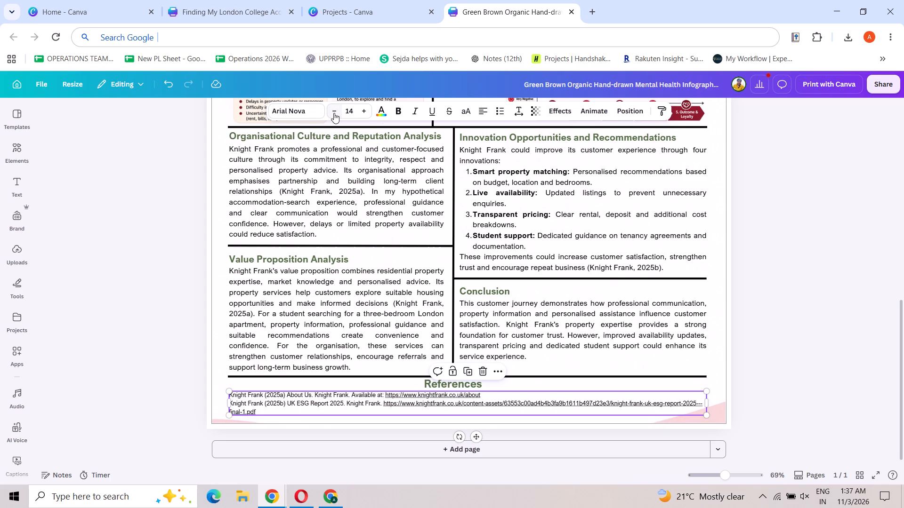
left_click(820, 375)
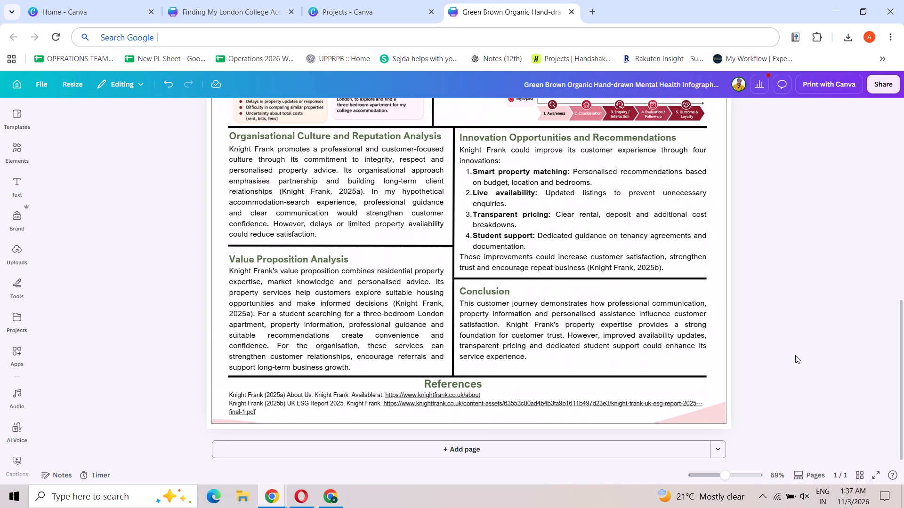
Download the finished one-page poster as a standard PDF.
scroll(795, 355, "up", 7)
scroll(795, 355, "down", 4)
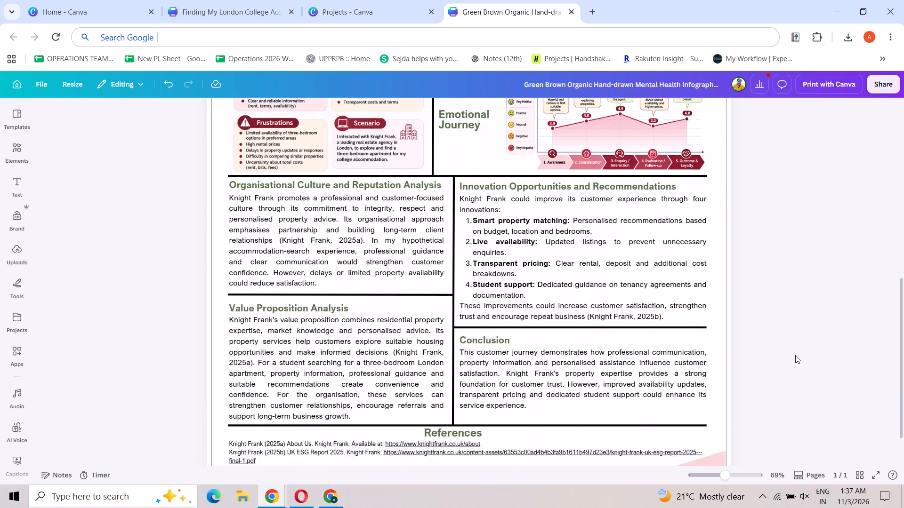
scroll(795, 355, "down", 1)
scroll(795, 355, "up", 2)
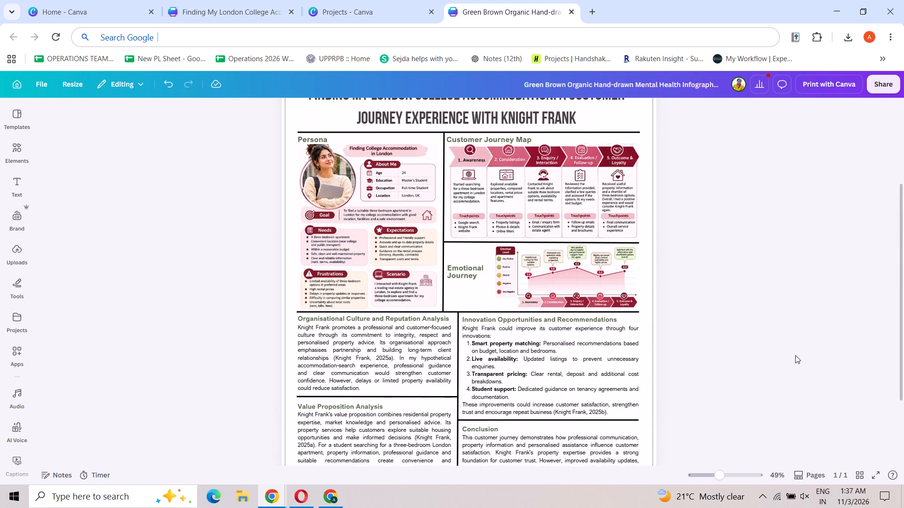
scroll(795, 355, "up", 2)
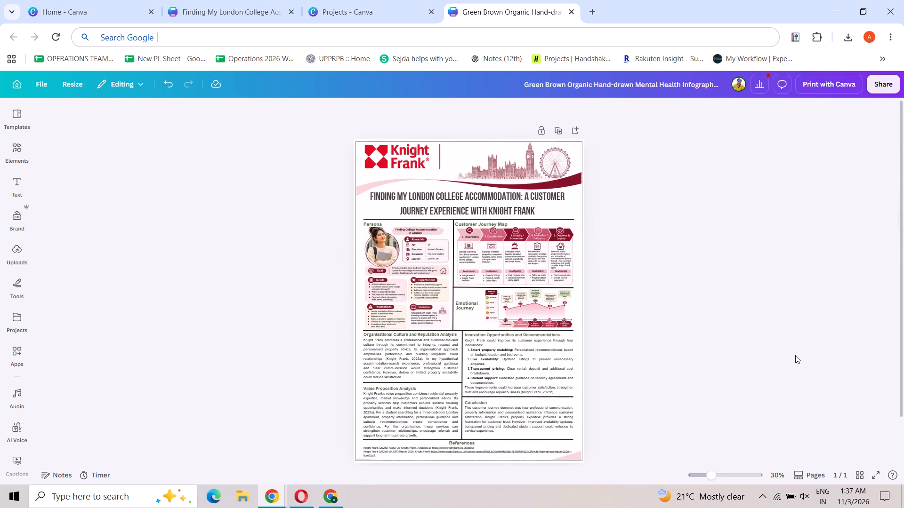
left_click(715, 328)
left_click(880, 84)
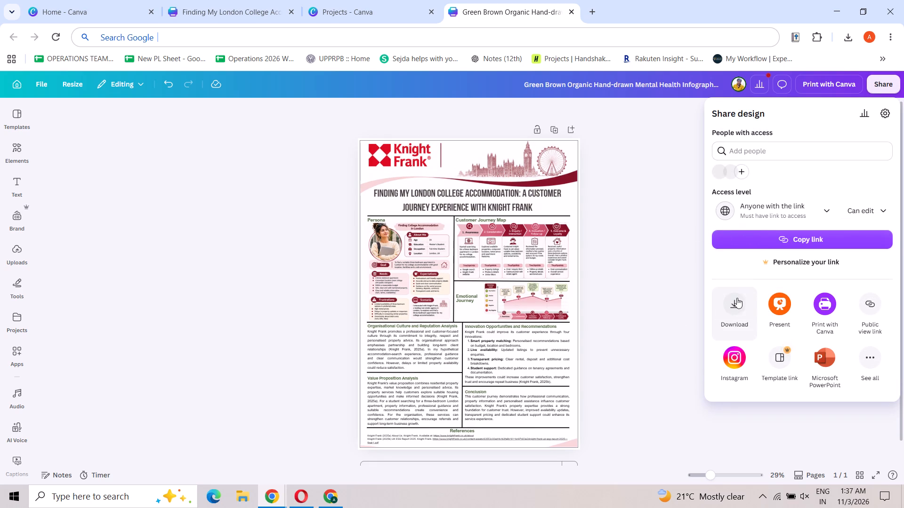
left_click(739, 303)
left_click(779, 145)
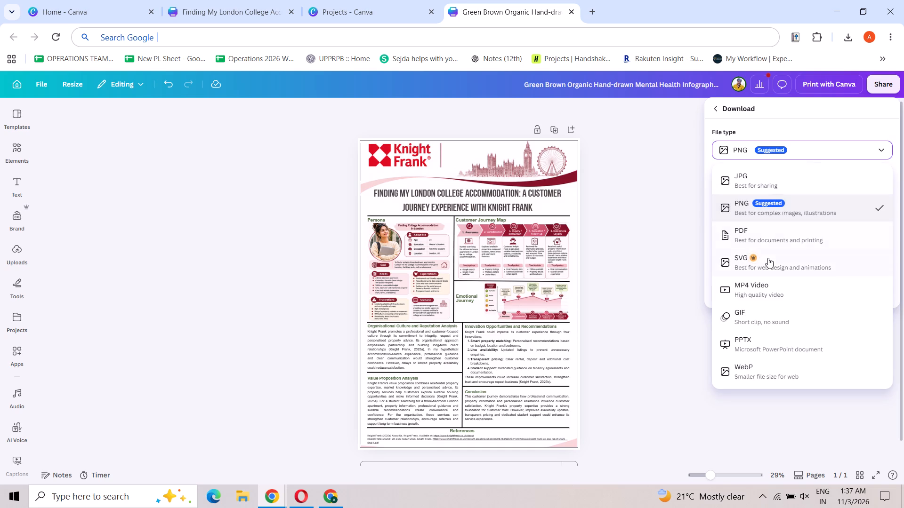
left_click(778, 237)
left_click(773, 269)
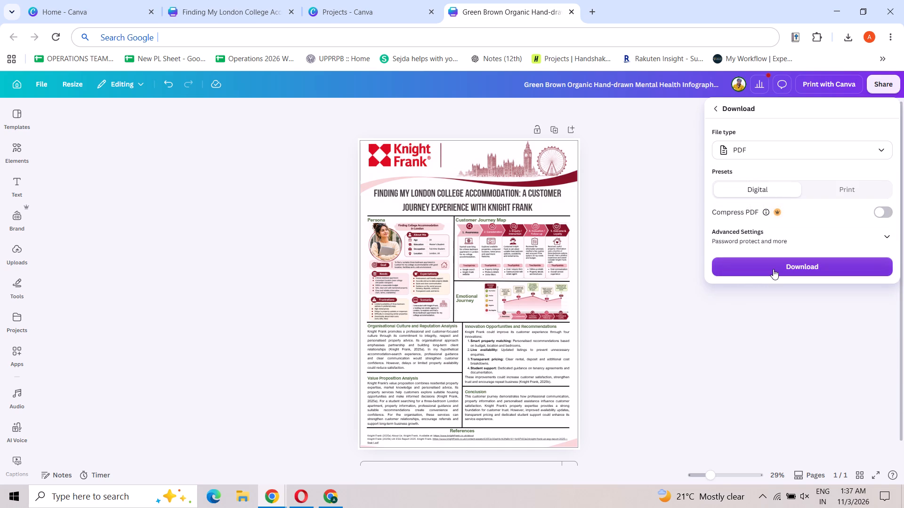
Reopen the download options for the poster.
left_click(877, 88)
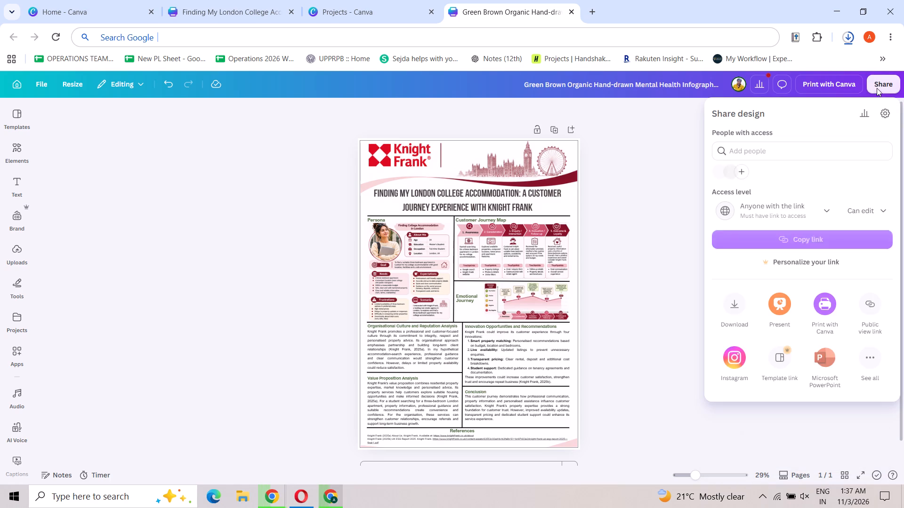
left_click(730, 310)
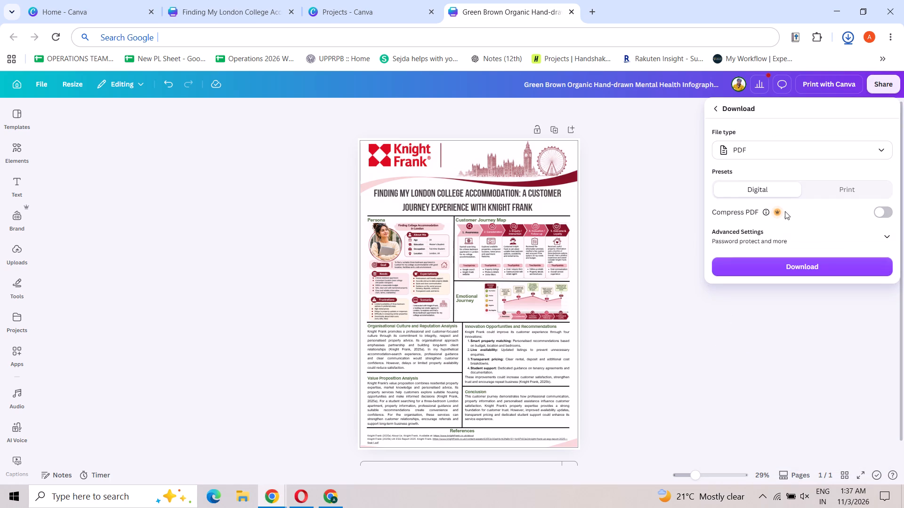
Download the finished Knight Frank poster as a PPTX (Microsoft PowerPoint) document.
left_click(776, 149)
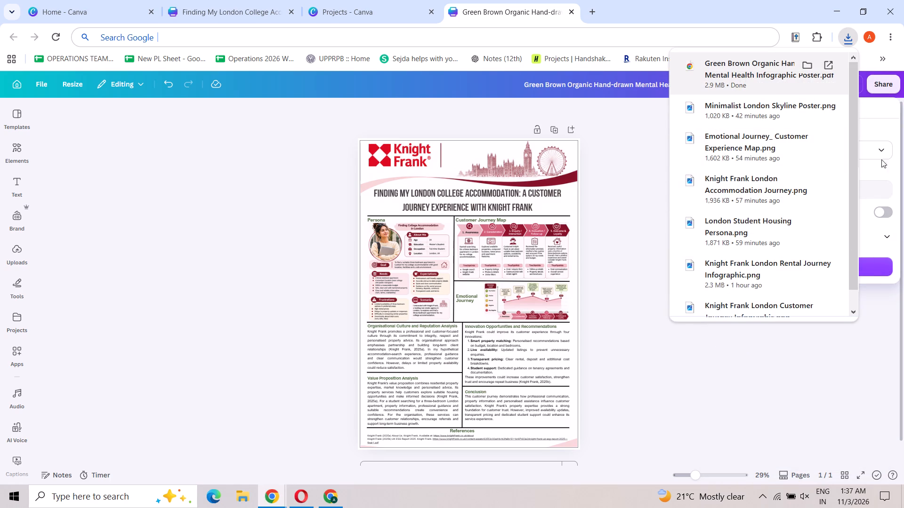
left_click(886, 150)
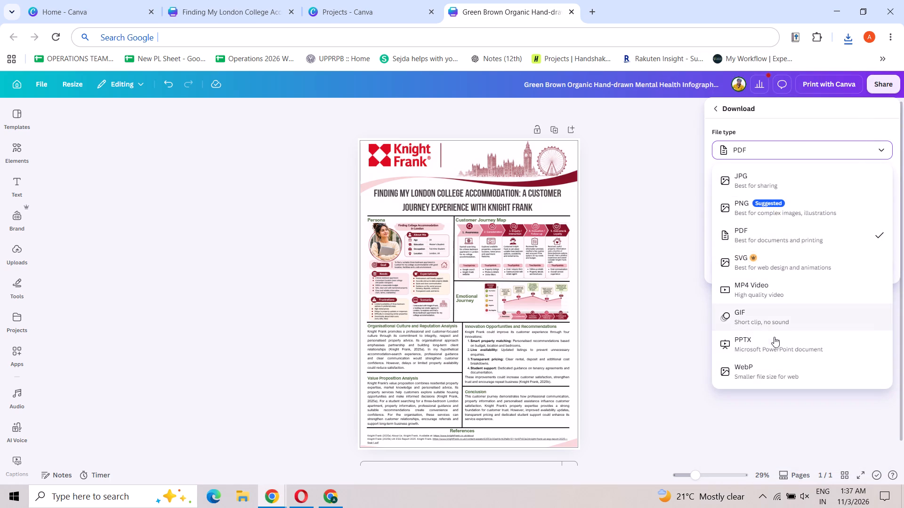
left_click(774, 341)
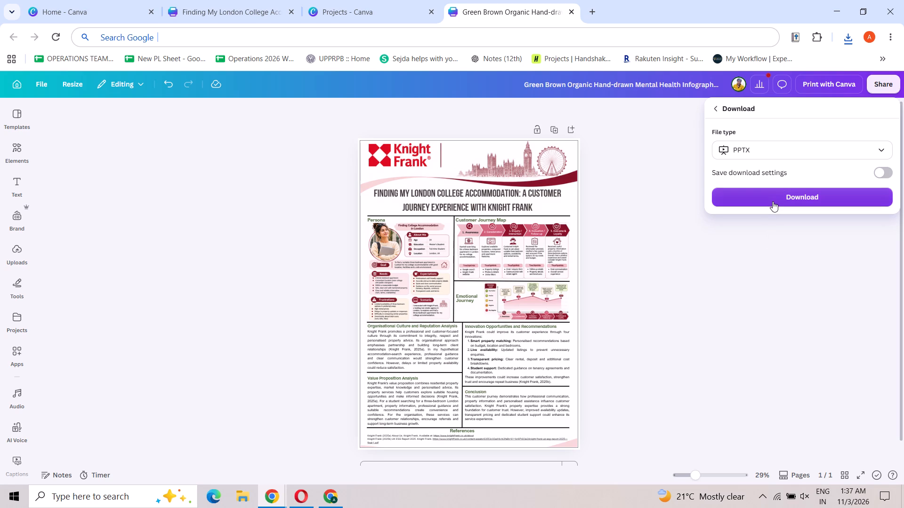
left_click(773, 201)
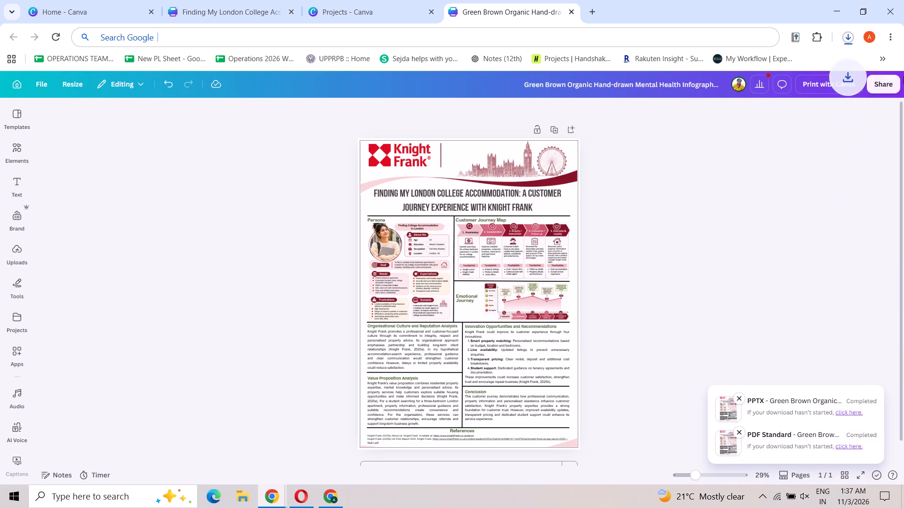
Copy the poster's sharing link and minimise the Canva window to return to the browser windows behind it.
left_click(888, 86)
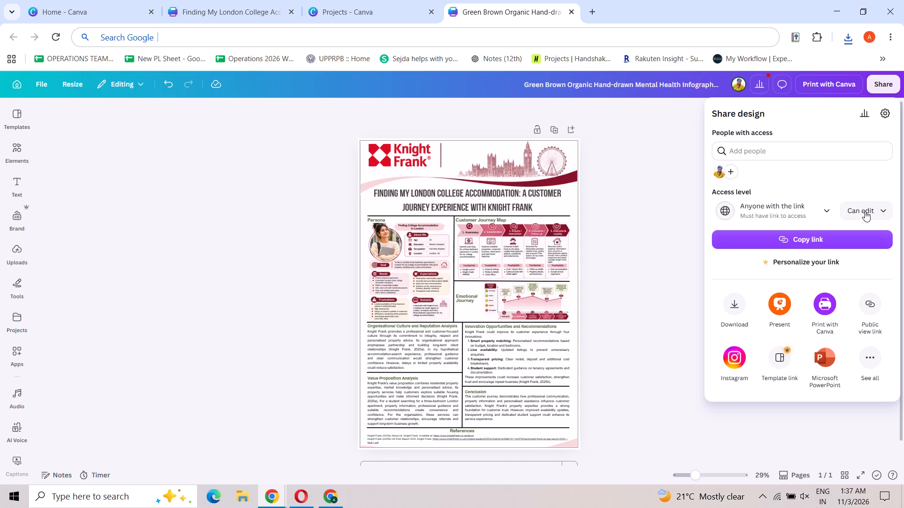
left_click(823, 245)
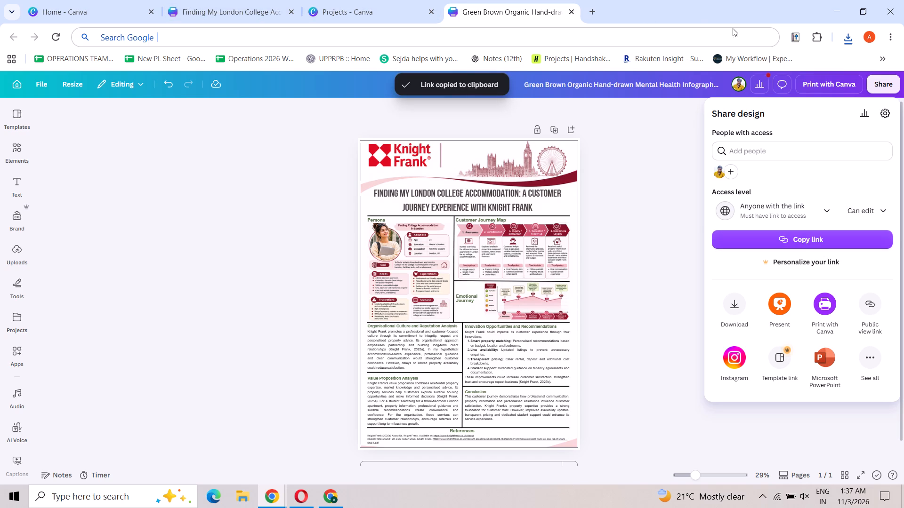
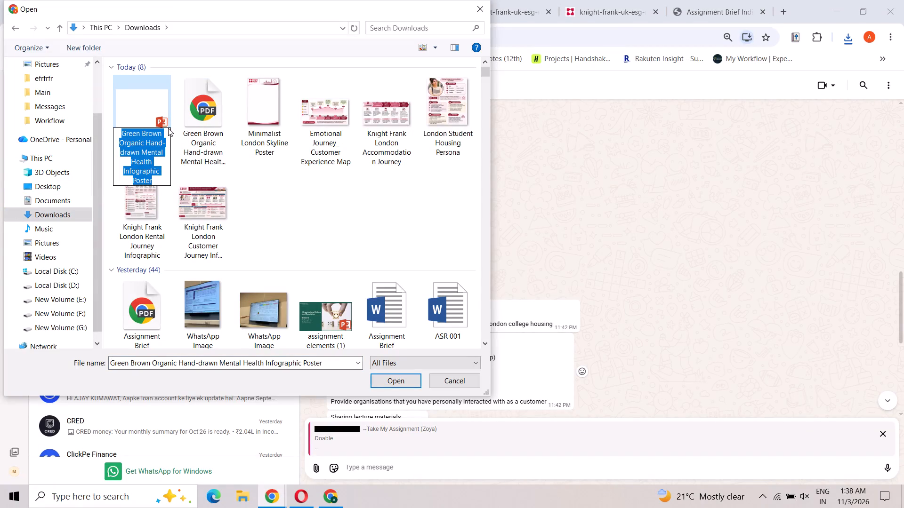
left_click(202, 149)
left_click(160, 150)
left_click(129, 154)
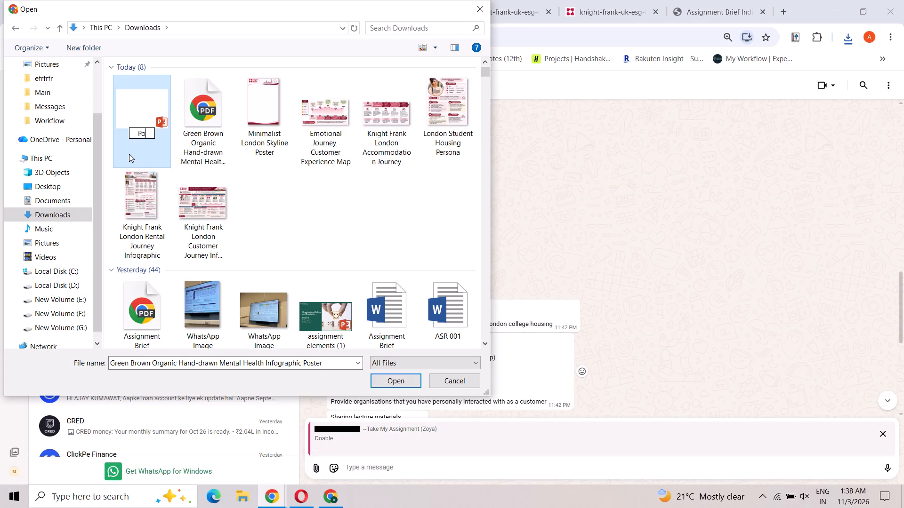
left_click(170, 153)
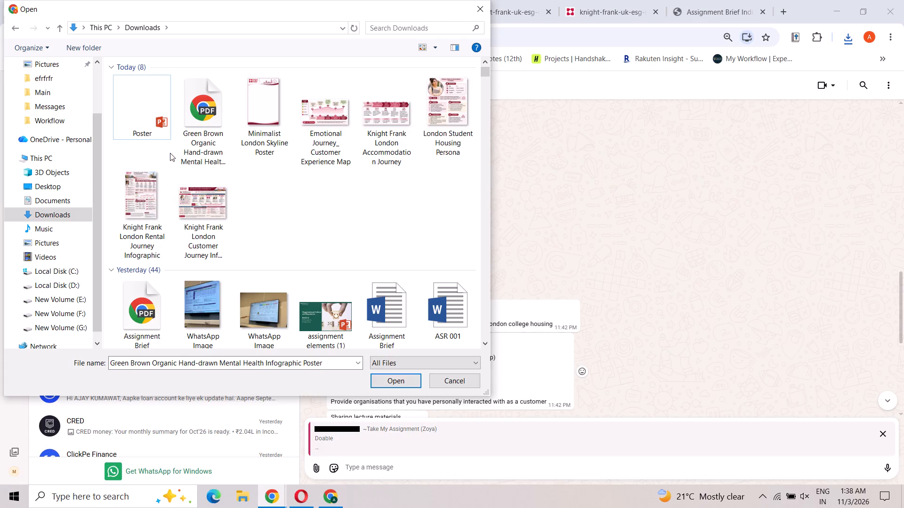
Open the file name of the downloaded Green Brown Organic infographic PDF for editing.
left_click(199, 151)
left_click(201, 151)
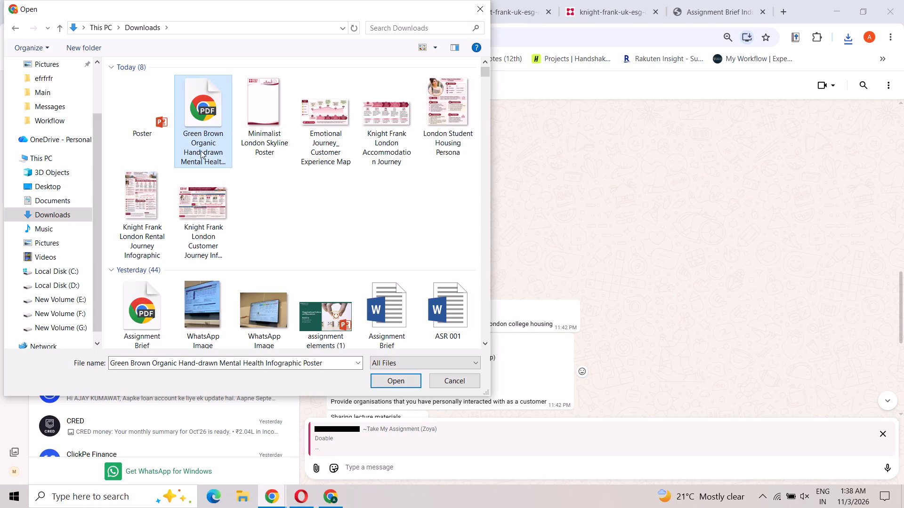
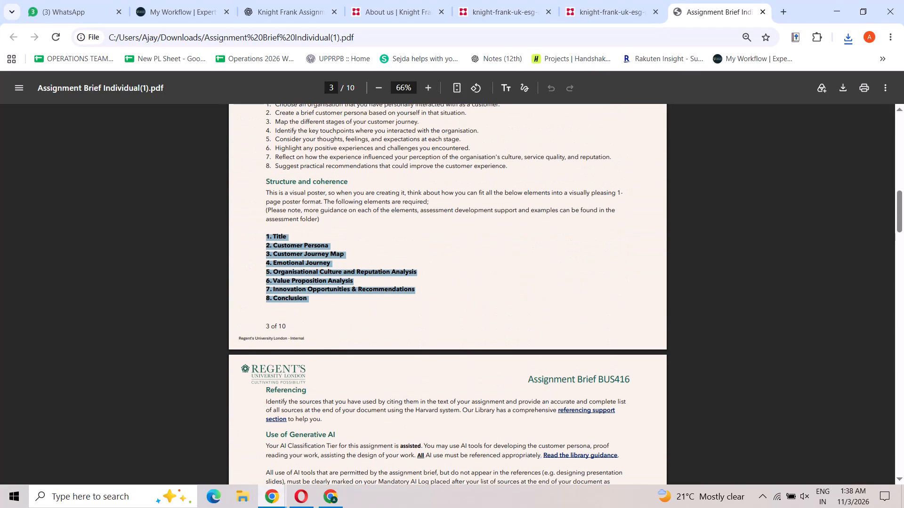
Review the assignment brief's task requirements, required poster elements and marking criteria against the finished poster.
scroll(301, 373, "up", 1)
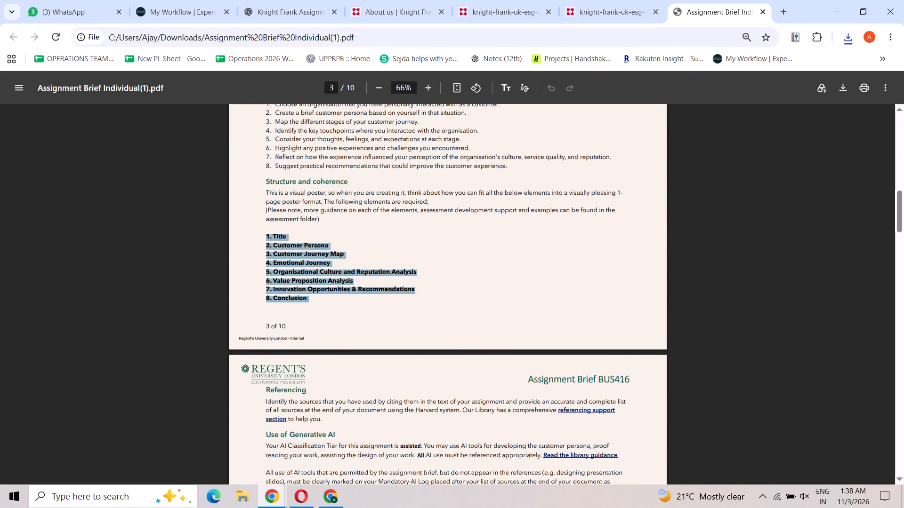
scroll(301, 373, "up", 1)
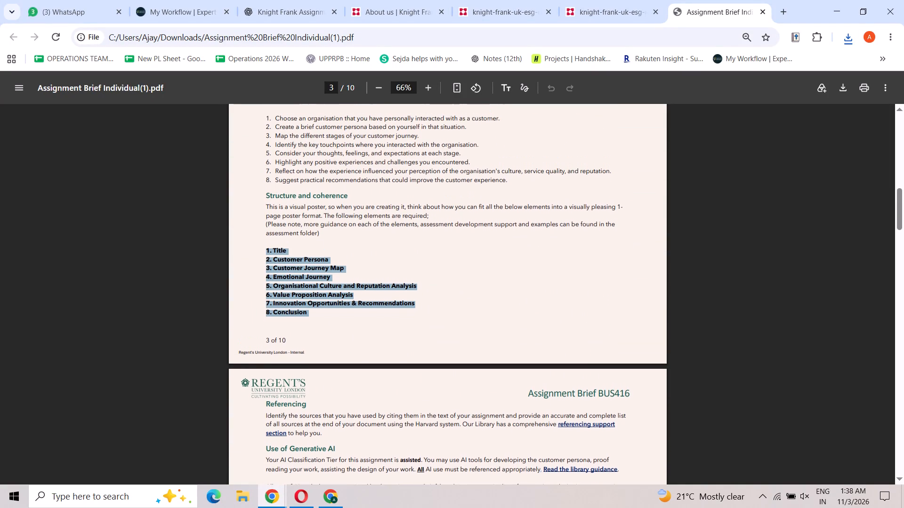
scroll(301, 373, "up", 2)
scroll(301, 373, "down", 6)
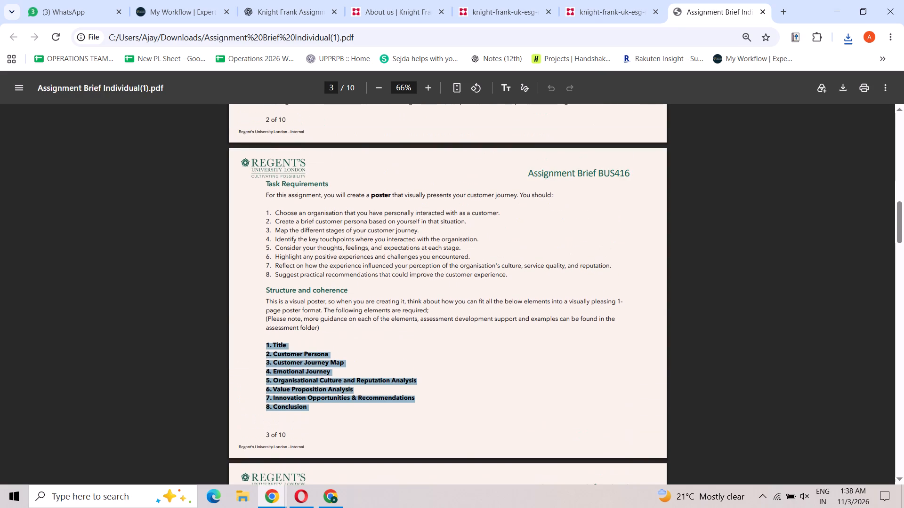
scroll(301, 373, "down", 2)
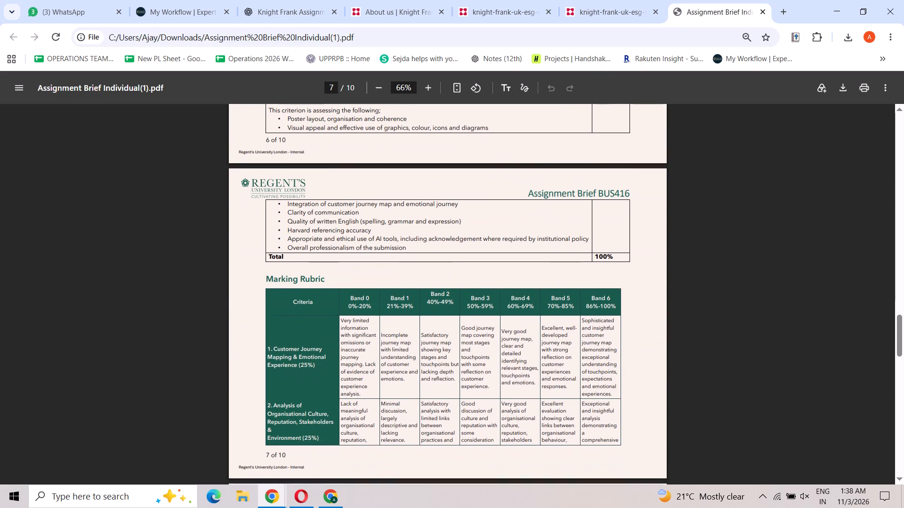
scroll(301, 373, "up", 2)
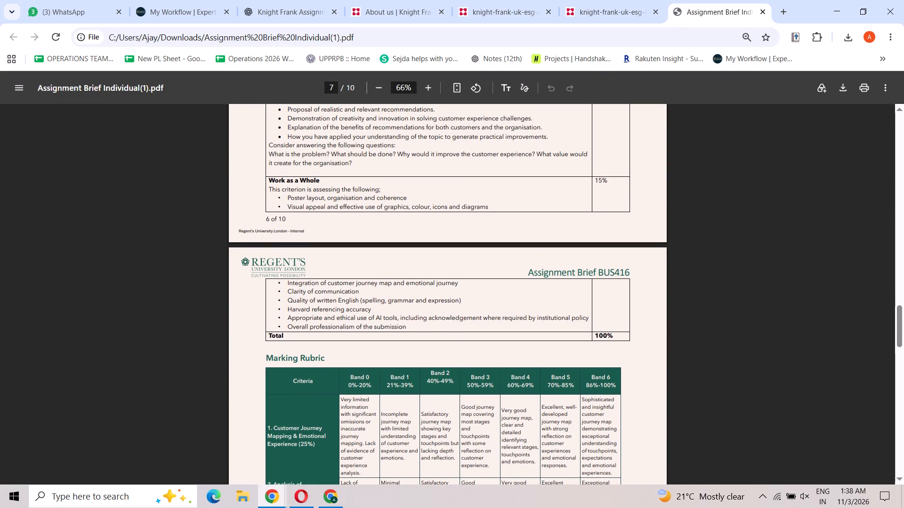
scroll(301, 373, "up", 2)
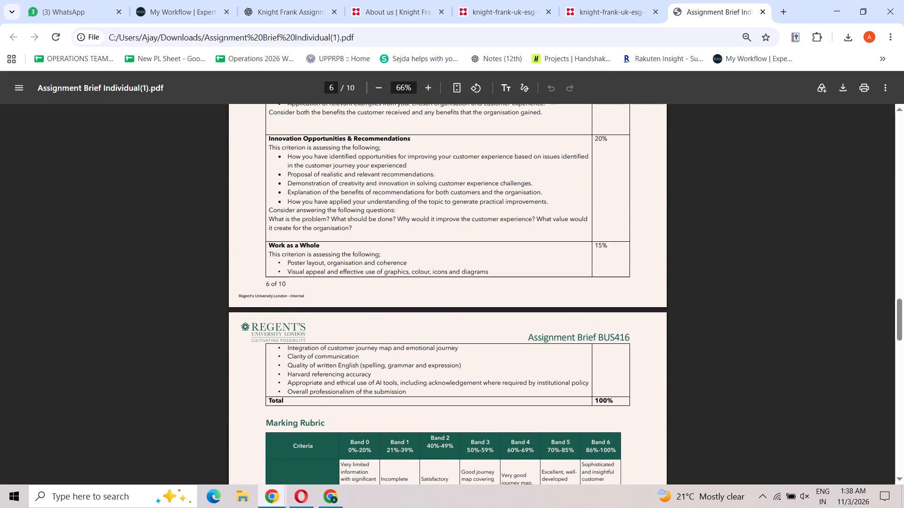
scroll(301, 373, "up", 5)
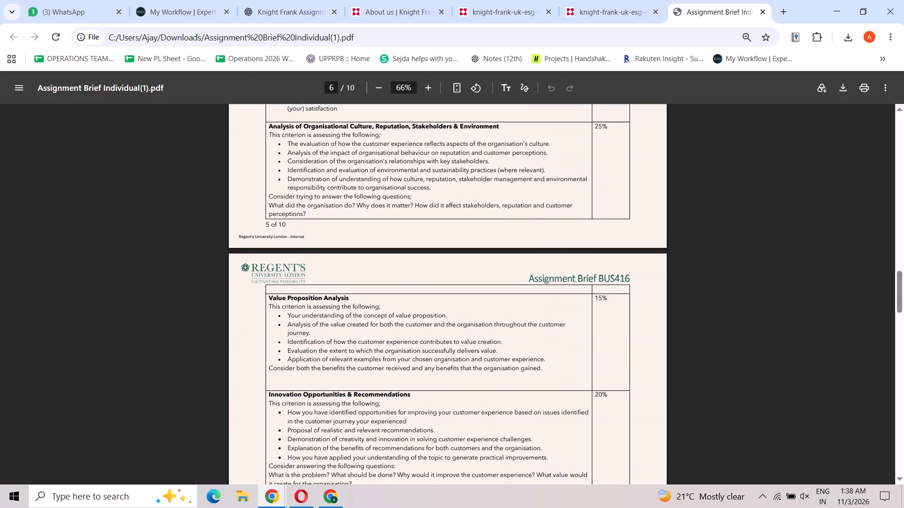
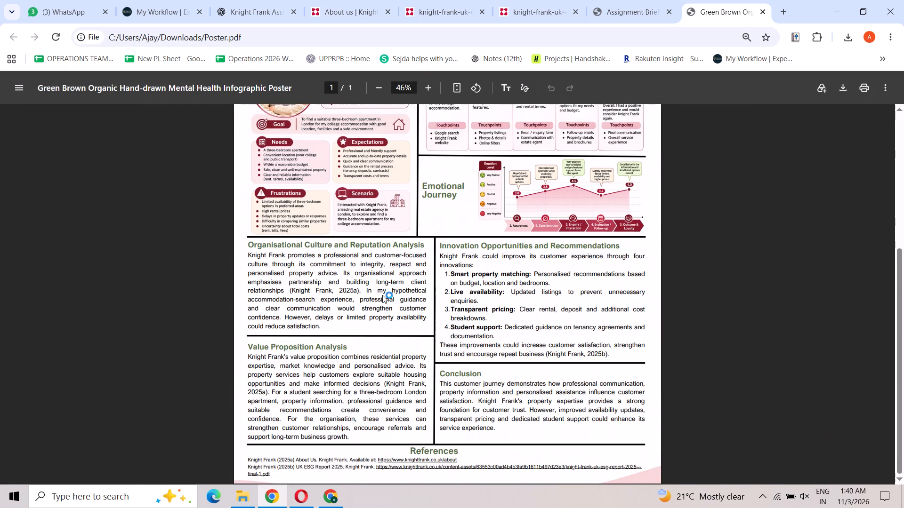
Close the browser tabs for the poster PDF, the assignment brief, both Knight Frank ESG report copies and the Knight Frank About us page.
scroll(382, 295, "down", 4)
left_click(766, 16)
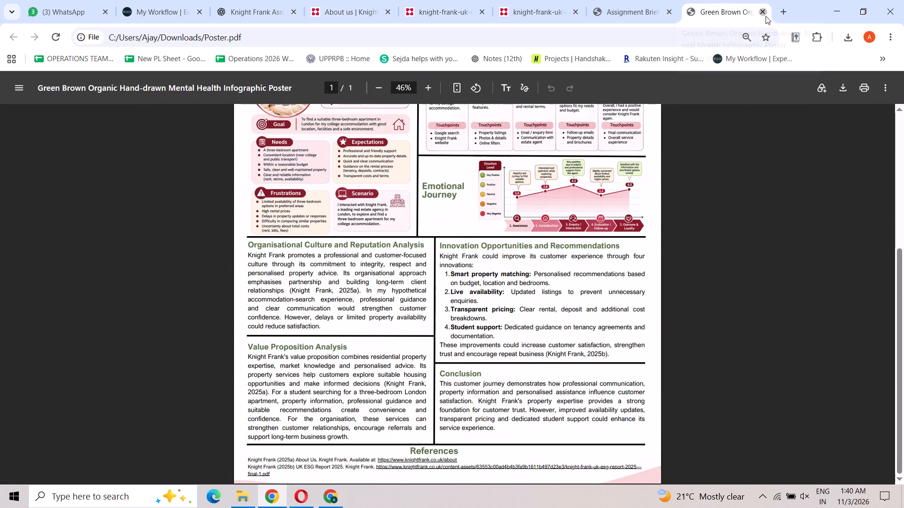
left_click(762, 12)
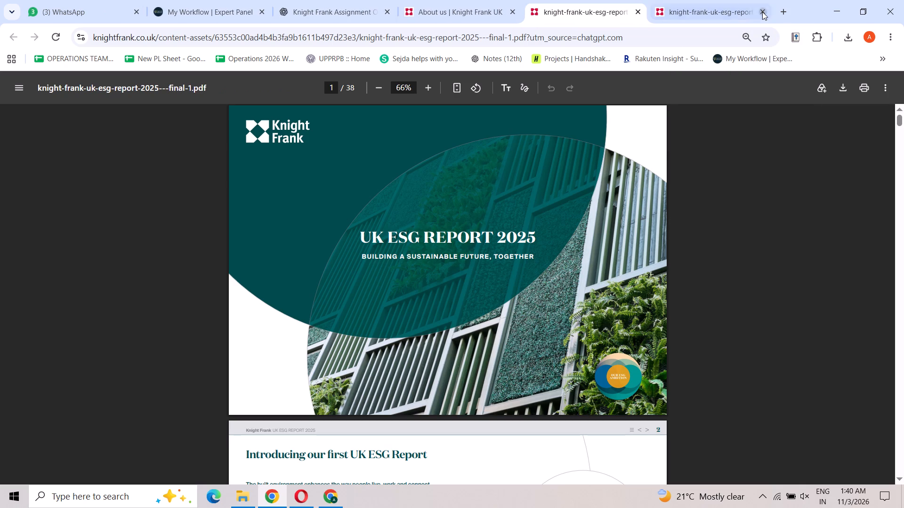
left_click(762, 12)
left_click(709, 10)
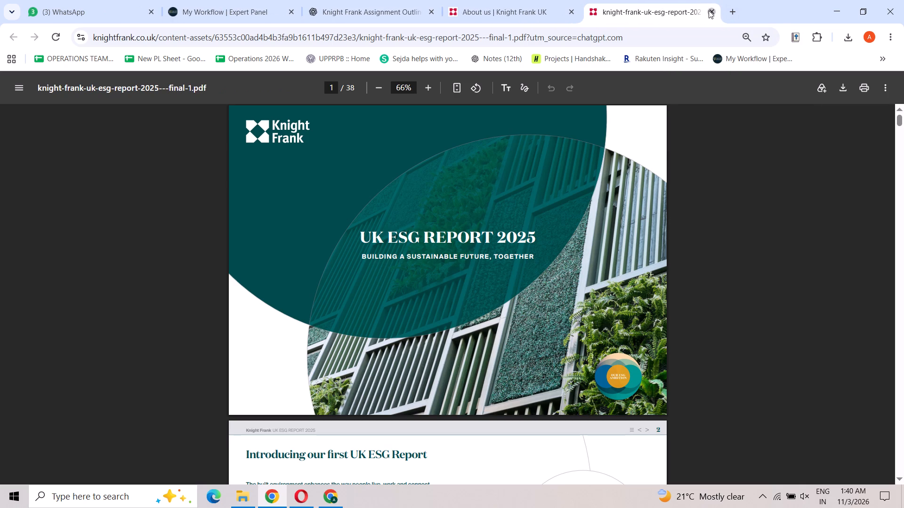
left_click(570, 11)
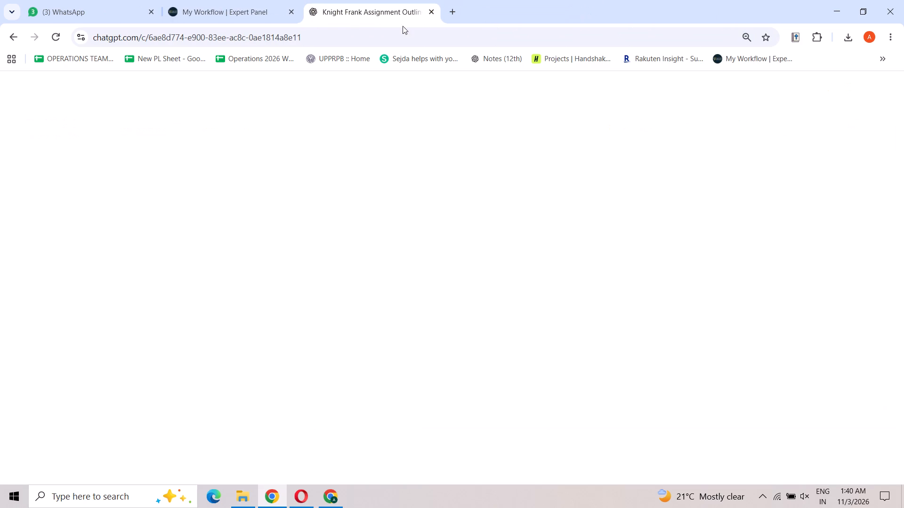
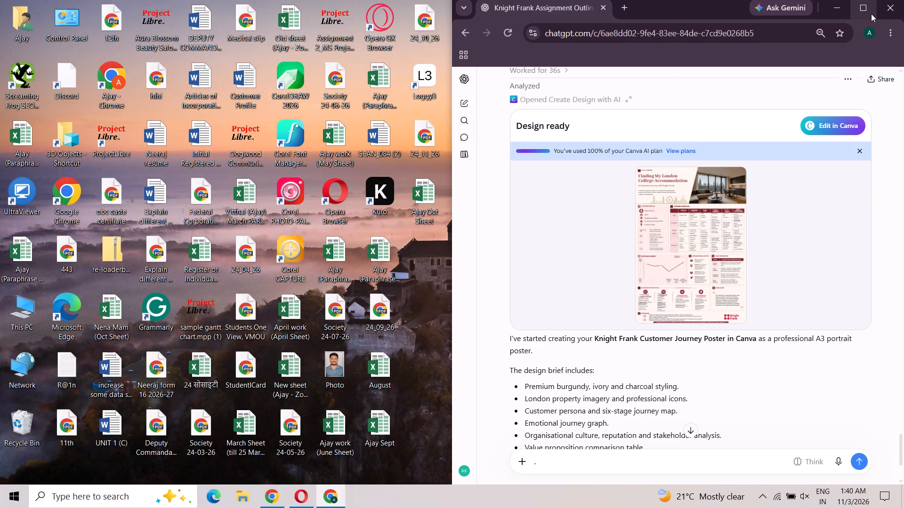
Close the browser window holding the ChatGPT Knight Frank assignment conversation.
left_click(878, 12)
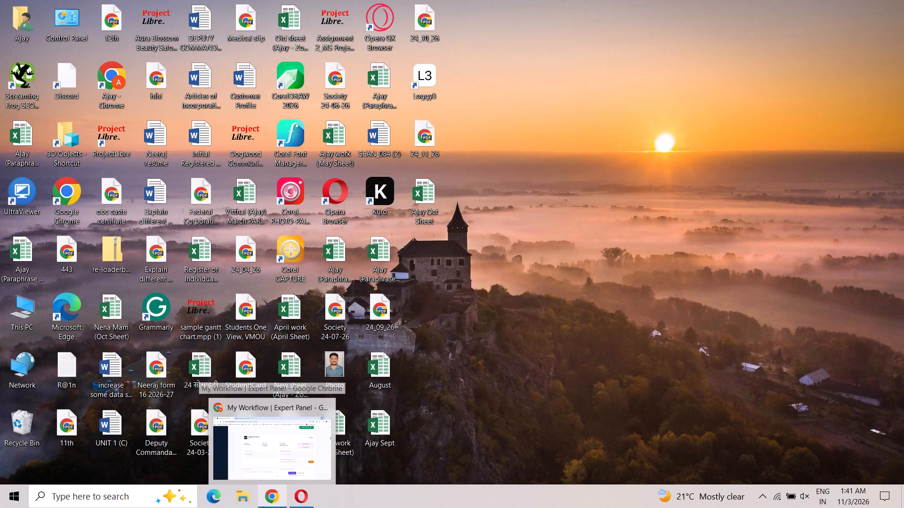
Show the hidden system tray icons on the desktop taskbar.
left_click(753, 500)
left_click(759, 496)
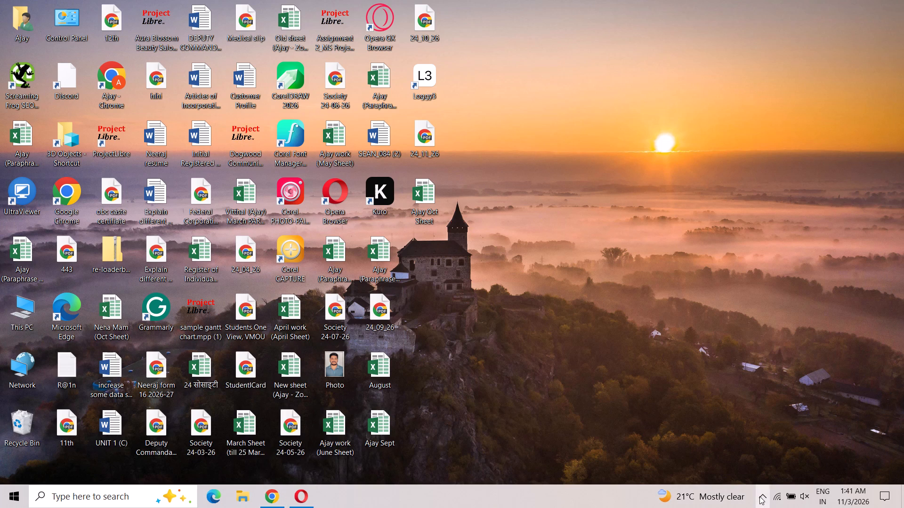